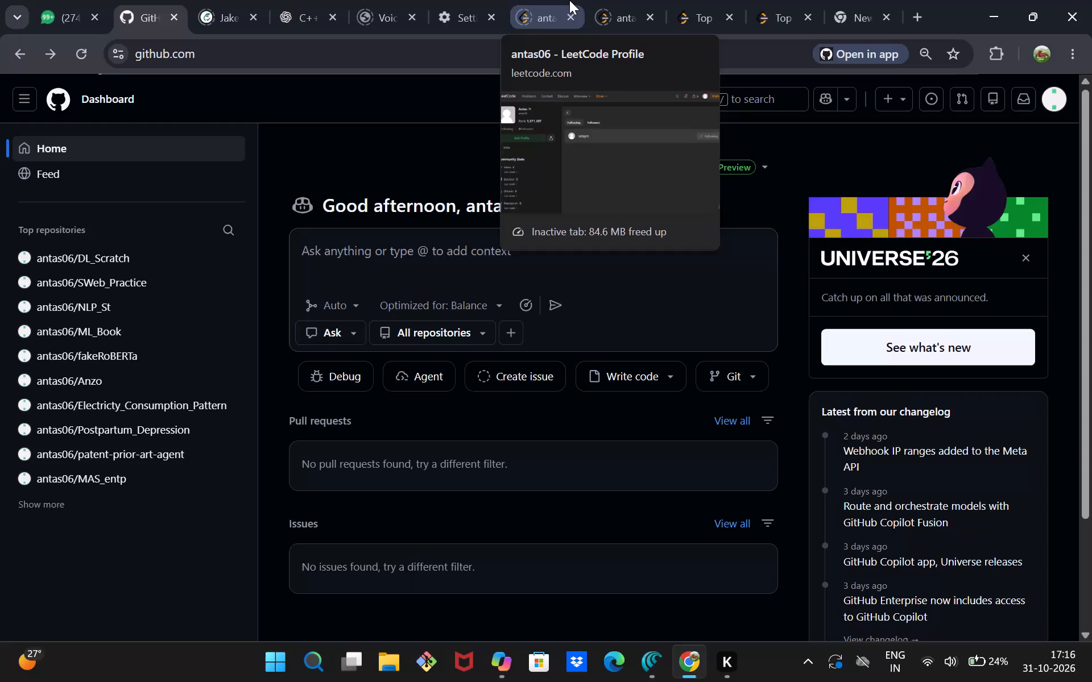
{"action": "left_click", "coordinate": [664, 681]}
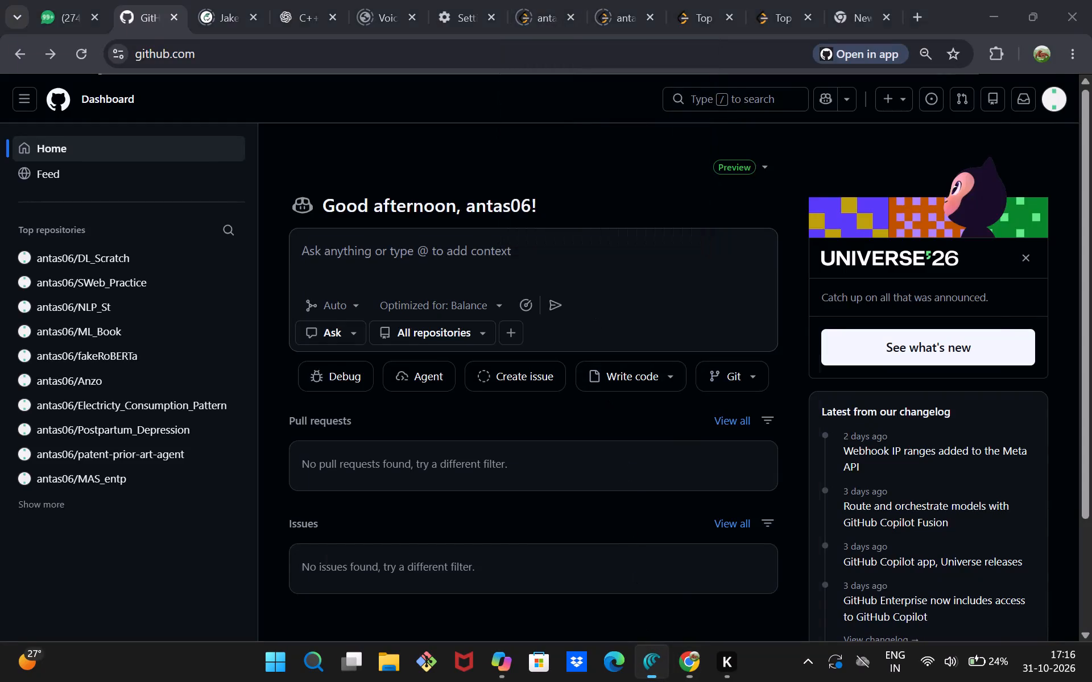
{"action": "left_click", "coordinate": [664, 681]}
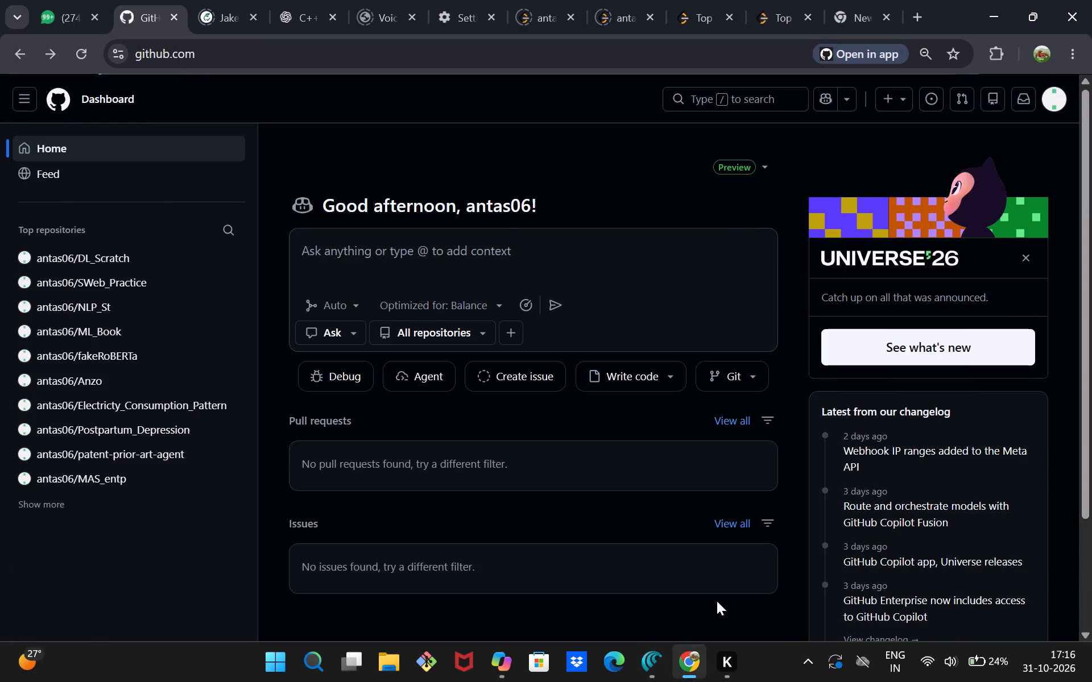
{"action": "left_click", "coordinate": [212, 0]}
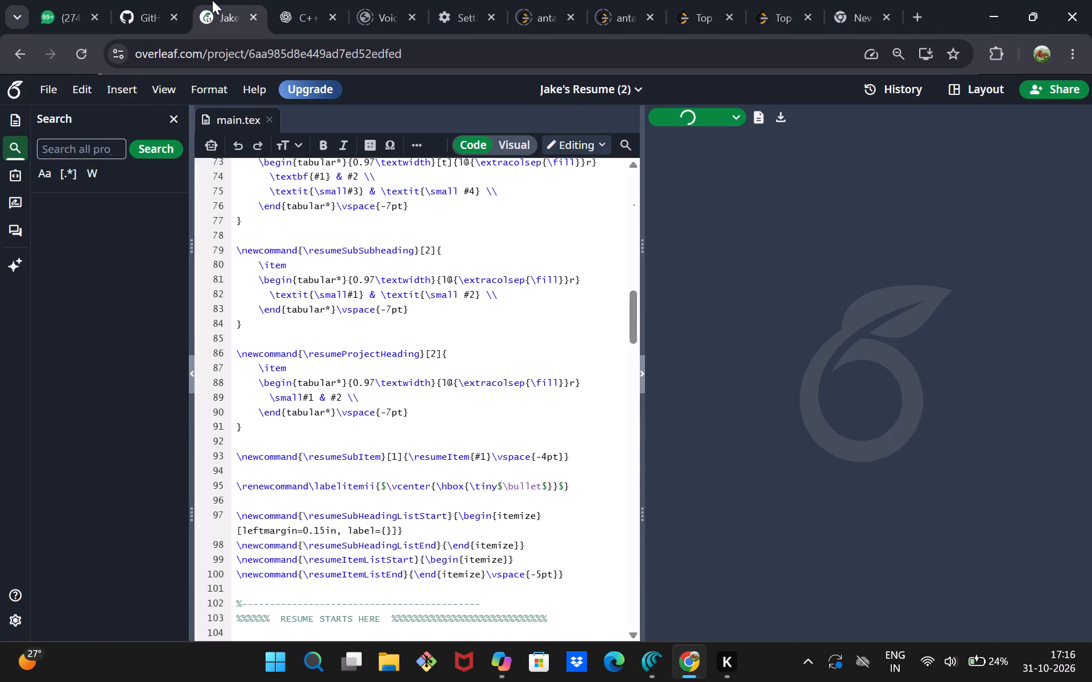
{"action": "left_click", "coordinate": [372, 276]}
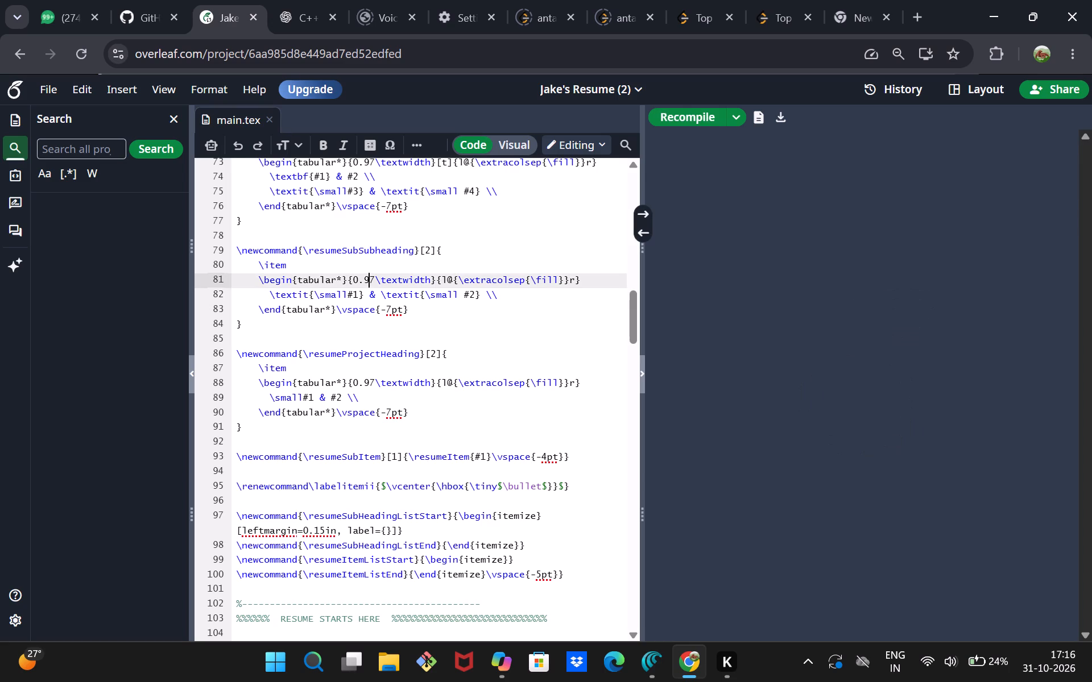
{"action": "key", "text": "ctrl+a"}
{"action": "key", "text": "ctrl+c"}
{"action": "key", "text": "ctrl+c"}
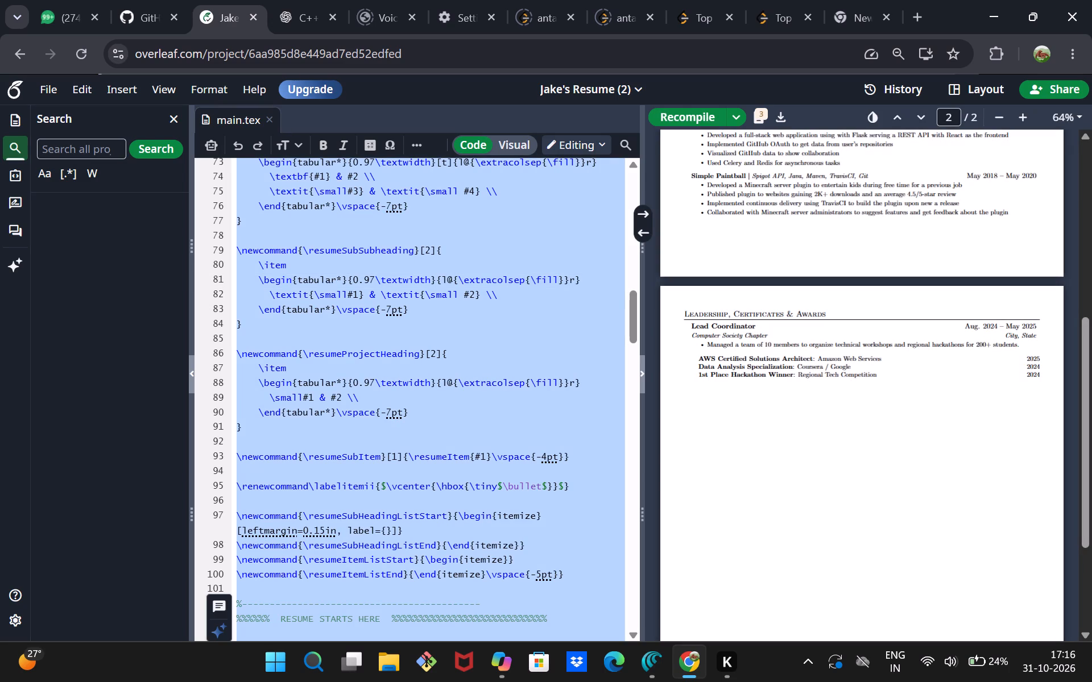
{"action": "key", "text": "ctrl+c"}
{"action": "key", "text": "ctrl+c"}
{"action": "left_click", "coordinate": [778, 394]}
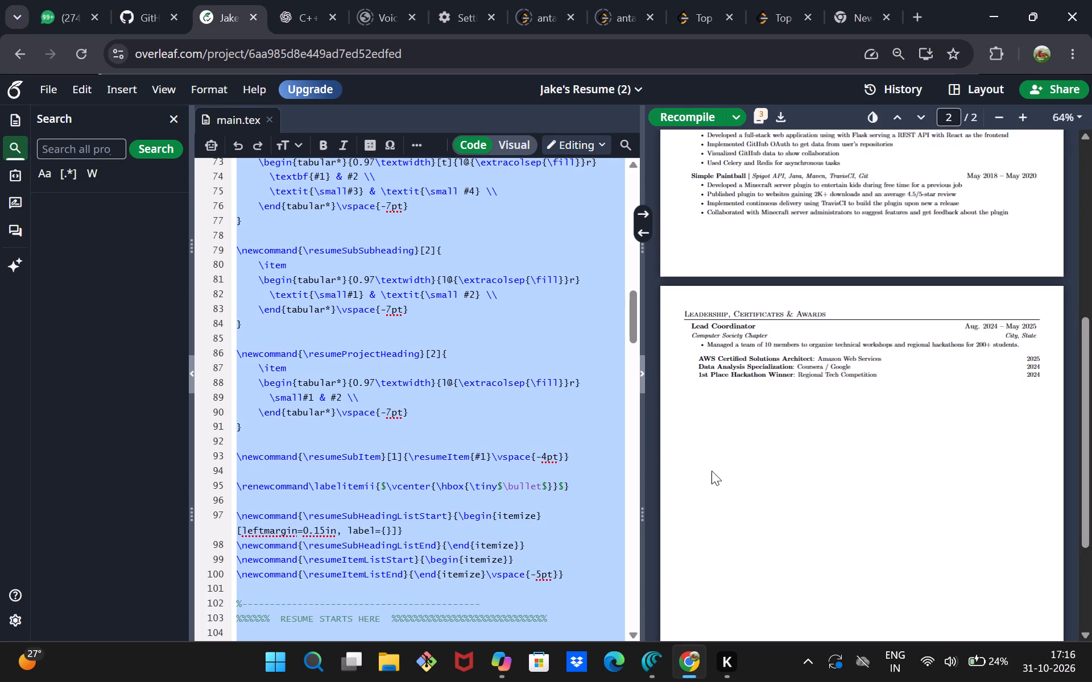
{"action": "scroll", "coordinate": [683, 488], "scroll_direction": "up", "scroll_amount": 8}
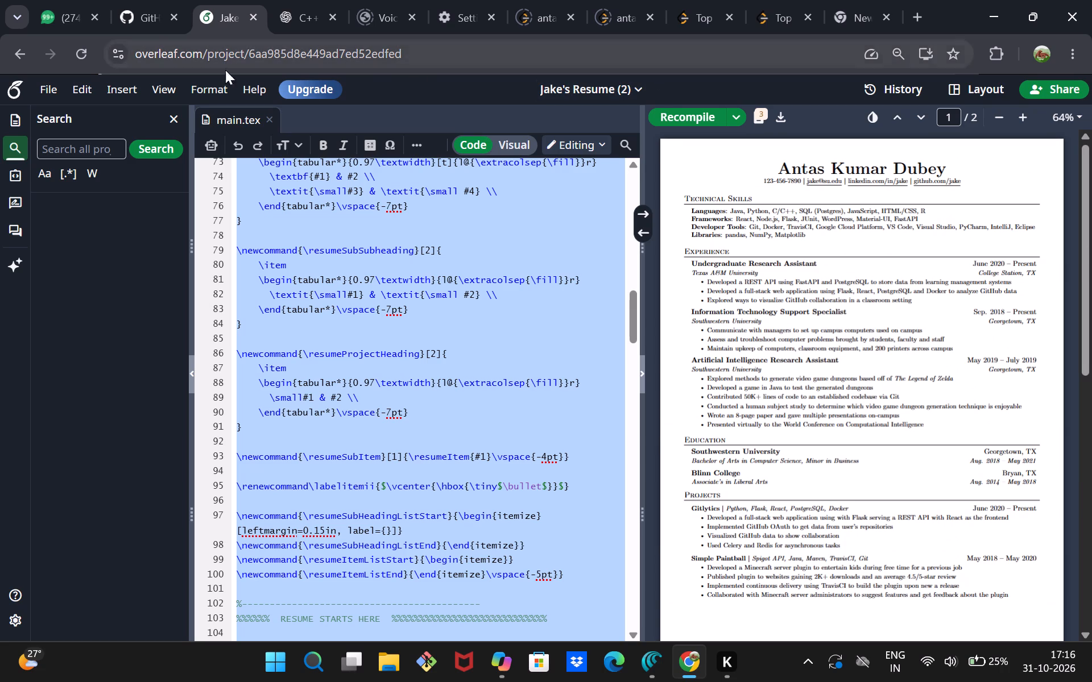
{"action": "left_click", "coordinate": [579, 85]}
{"action": "left_click", "coordinate": [579, 85]}
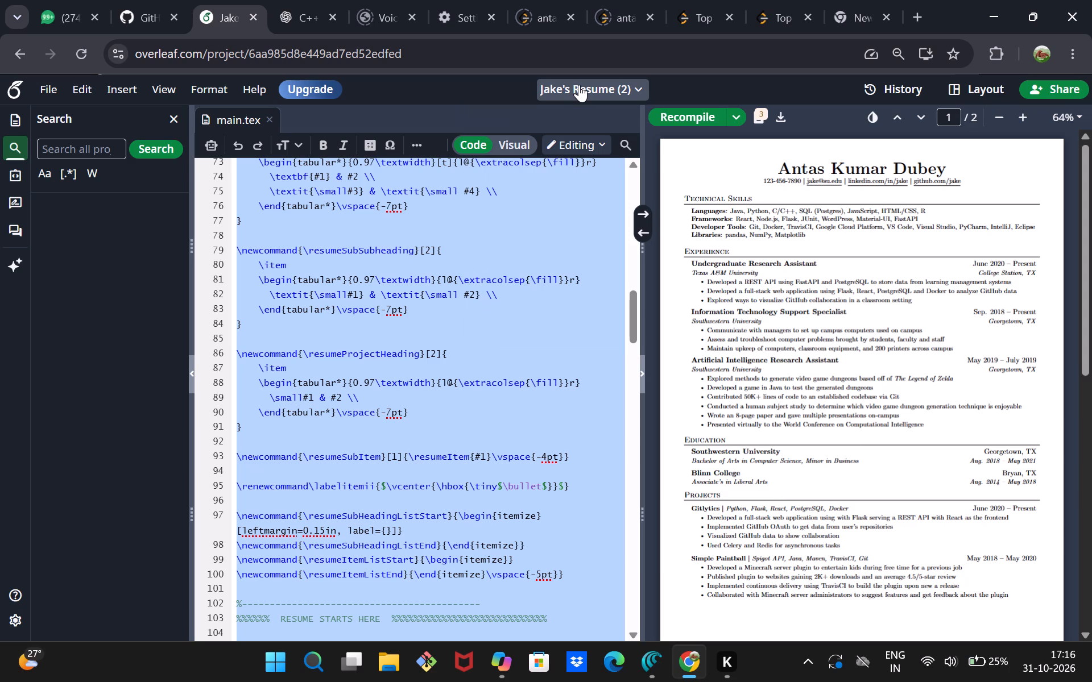
{"action": "left_click", "coordinate": [364, 326]}
{"action": "key", "text": "ctrl+a"}
{"action": "key", "text": "ctrl+c"}
{"action": "key", "text": "ctrl+c"}
{"action": "key", "text": "ctrl+c"}
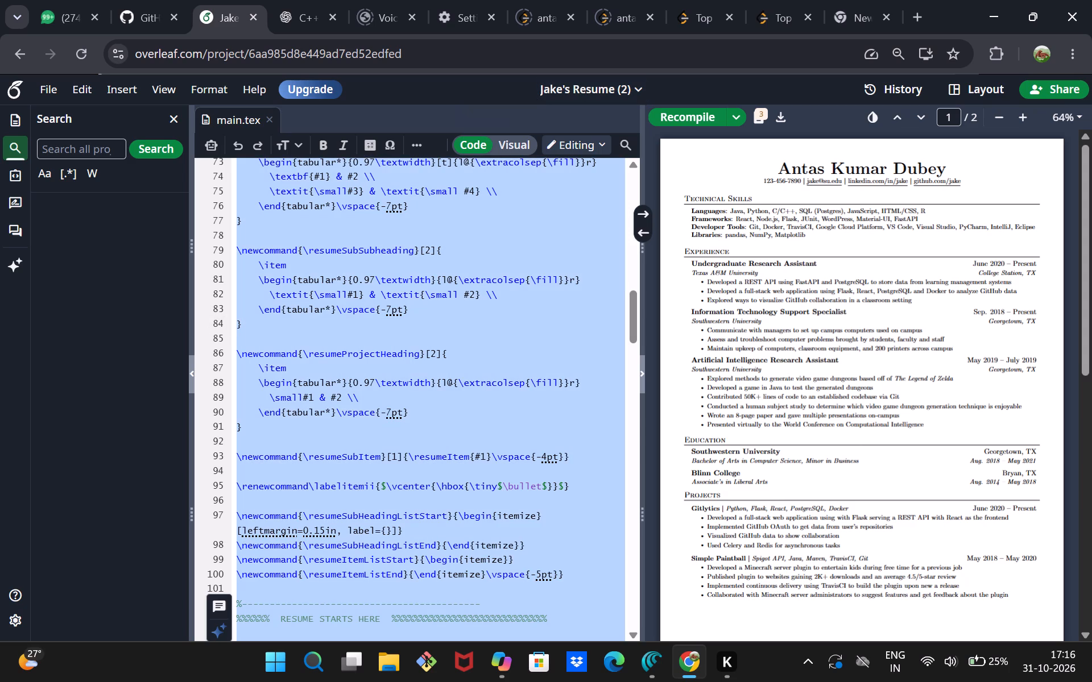
{"action": "scroll", "coordinate": [966, 467], "scroll_direction": "down", "scroll_amount": 4}
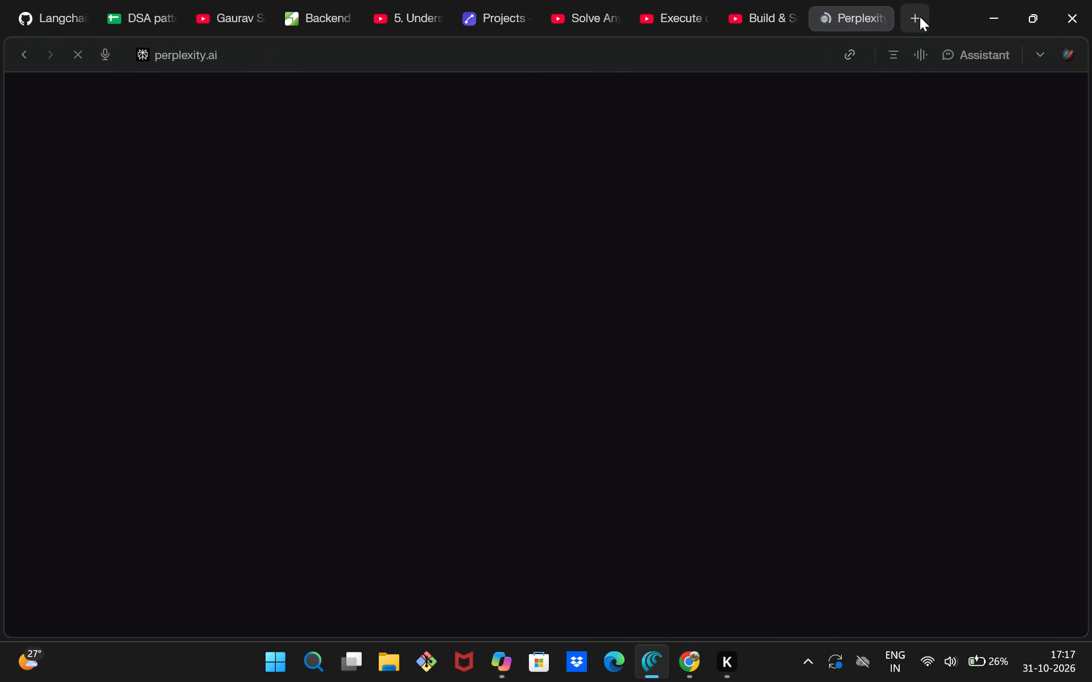
{"action": "left_click", "coordinate": [605, 49]}
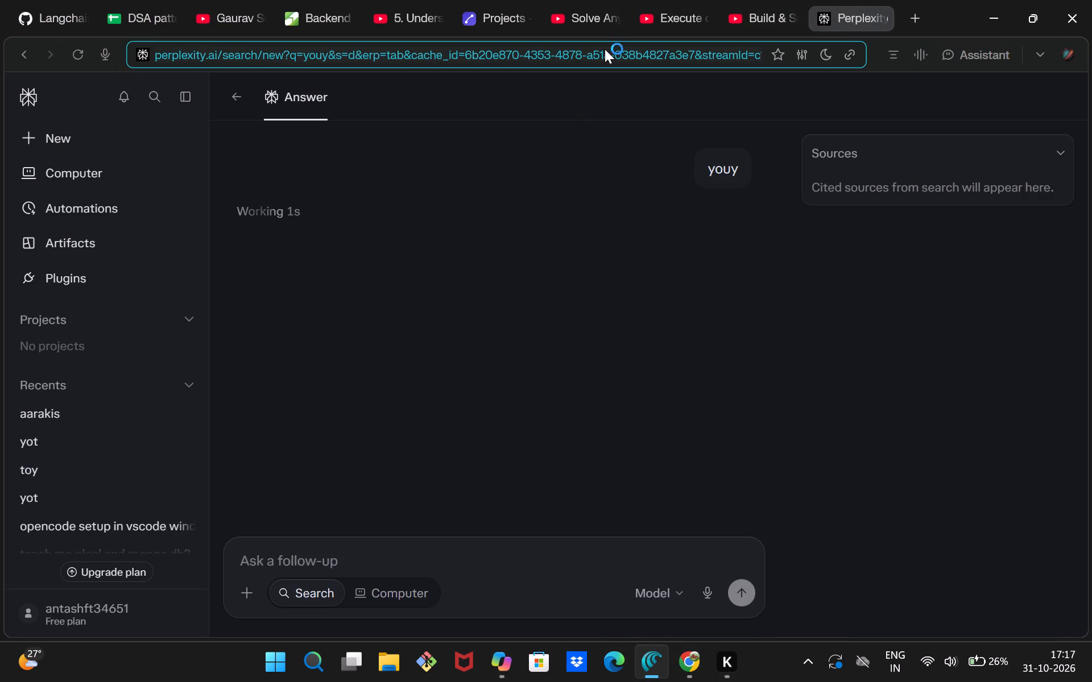
{"action": "type", "text": "yu"}
{"action": "key", "text": "BackSpace"}
{"action": "type", "text": "ou"}
{"action": "key", "text": "Return"}
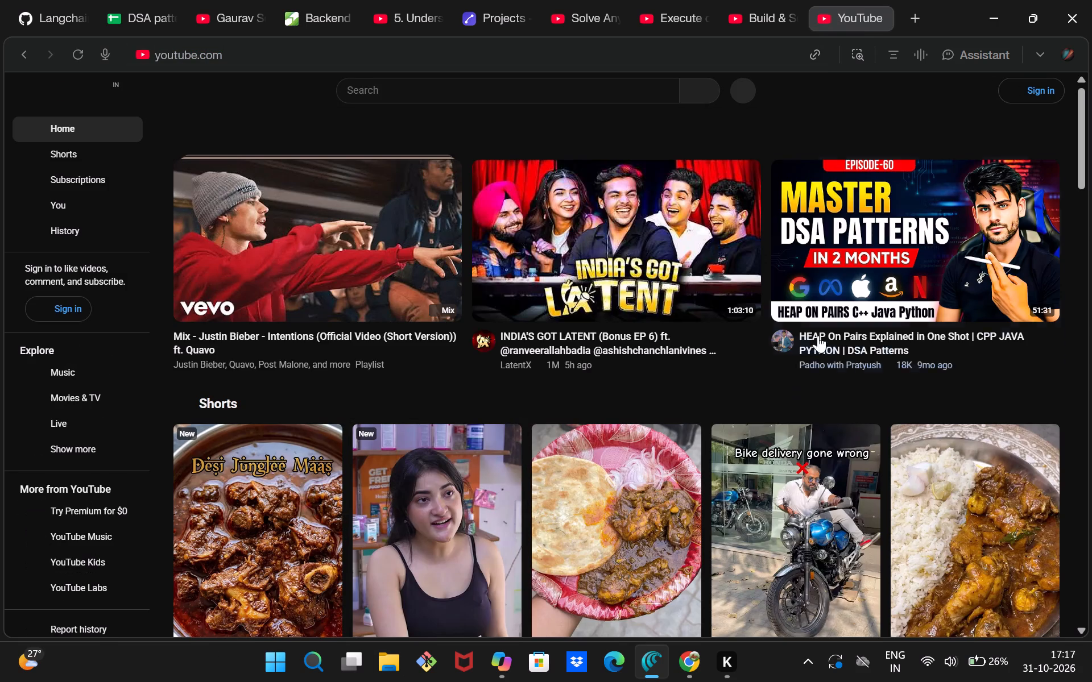
{"action": "left_click", "coordinate": [332, 250]}
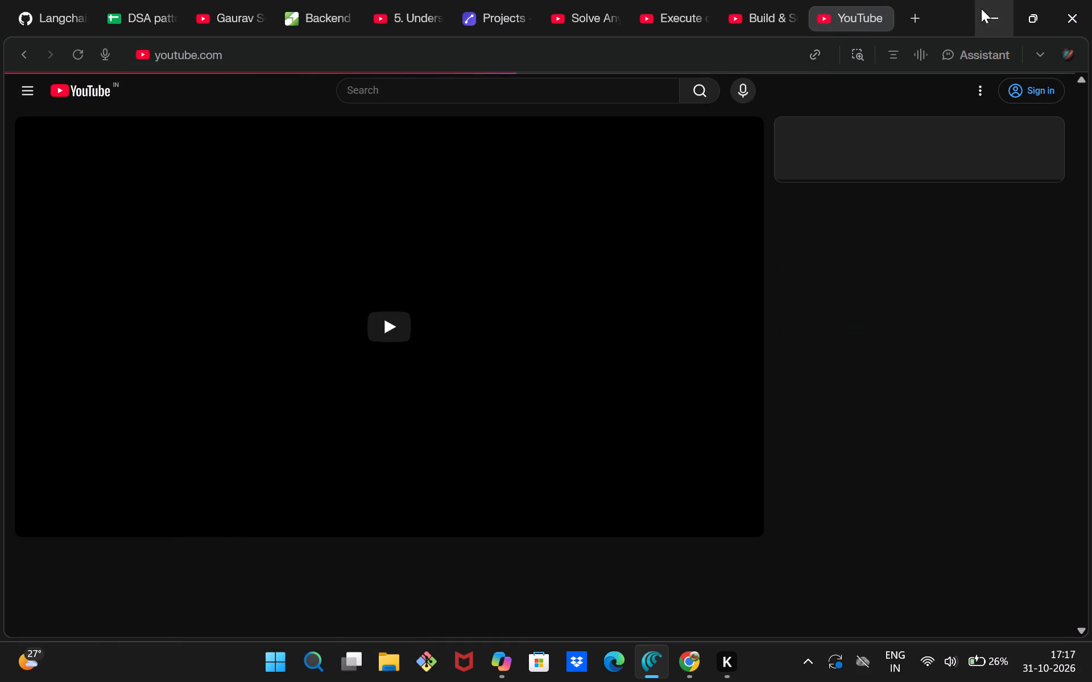
{"action": "left_click", "coordinate": [981, 9]}
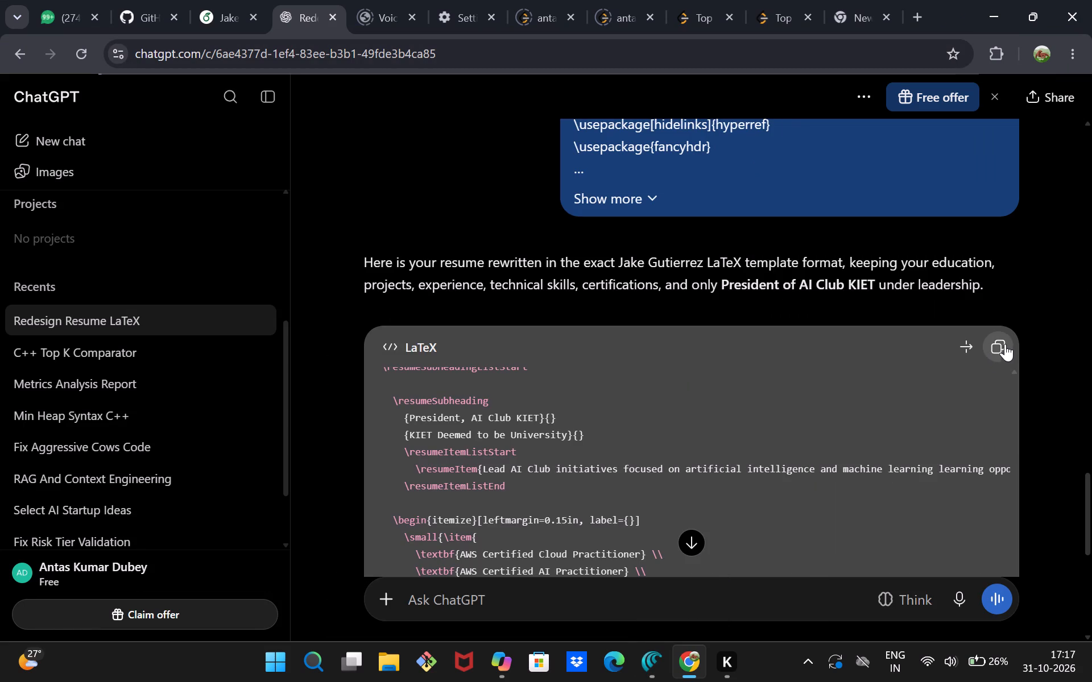
Replace the entire contents of Overleaf's main.tex with the LaTeX code copied from ChatGPT and recompile the resume.
{"action": "left_click", "coordinate": [1006, 343]}
{"action": "left_click", "coordinate": [213, 5]}
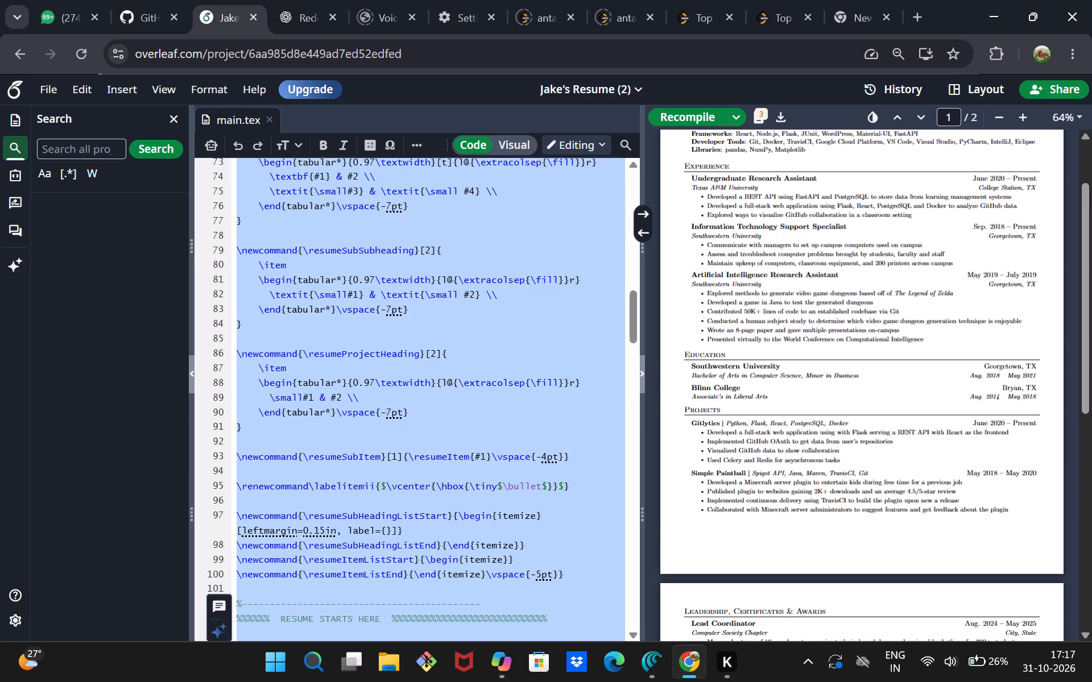
{"action": "key", "text": "ctrl+v"}
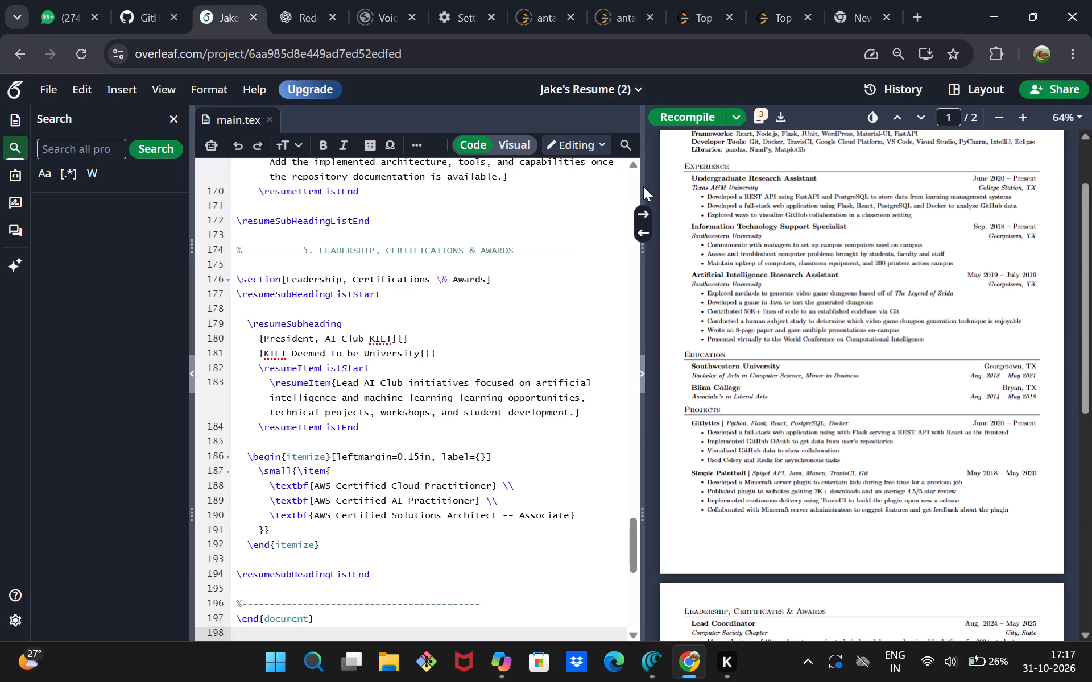
{"action": "left_click", "coordinate": [686, 117]}
Check the GitHub link in the compiled resume's header by opening it from the PDF preview.
{"action": "scroll", "coordinate": [791, 466], "scroll_direction": "up", "scroll_amount": 3}
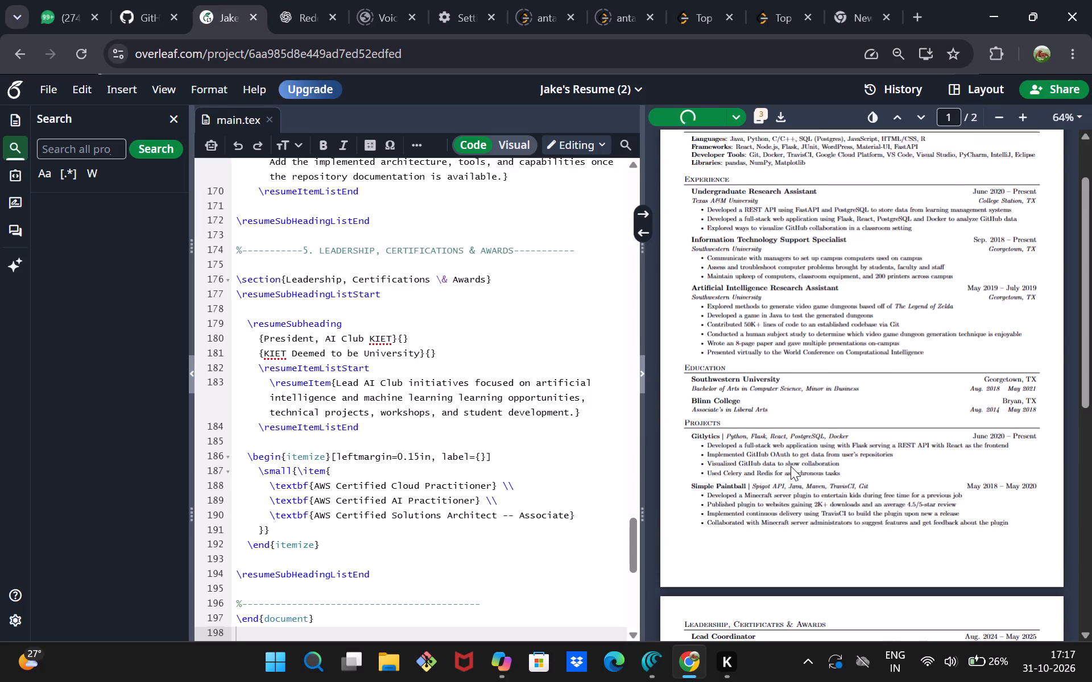
{"action": "scroll", "coordinate": [791, 466], "scroll_direction": "up", "scroll_amount": 4}
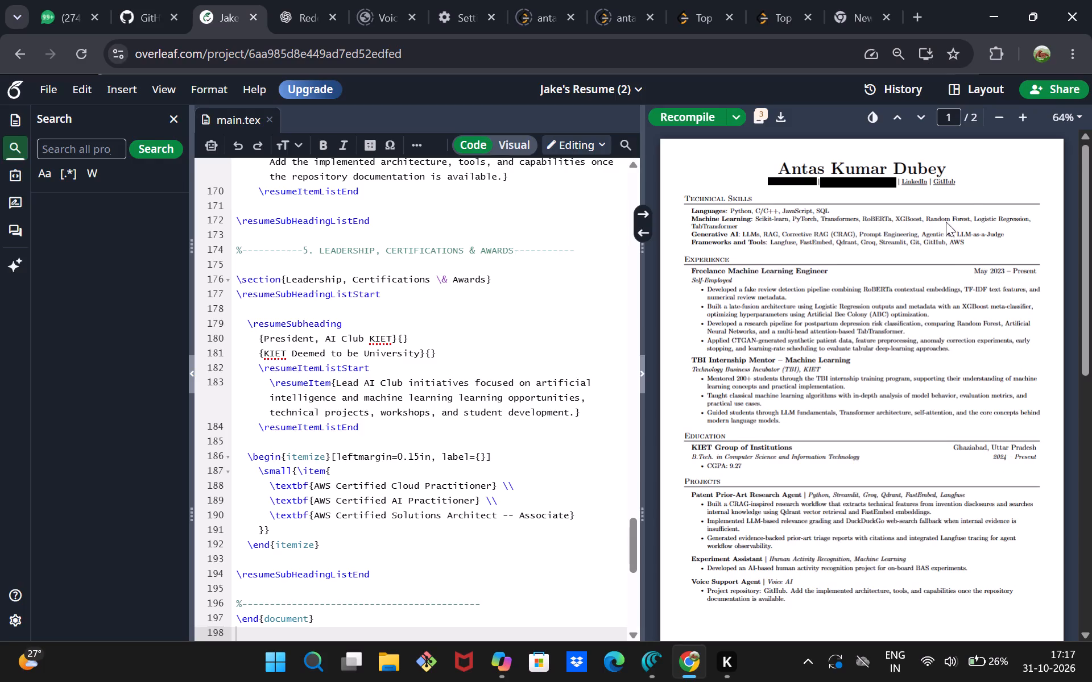
{"action": "left_click", "coordinate": [948, 178]}
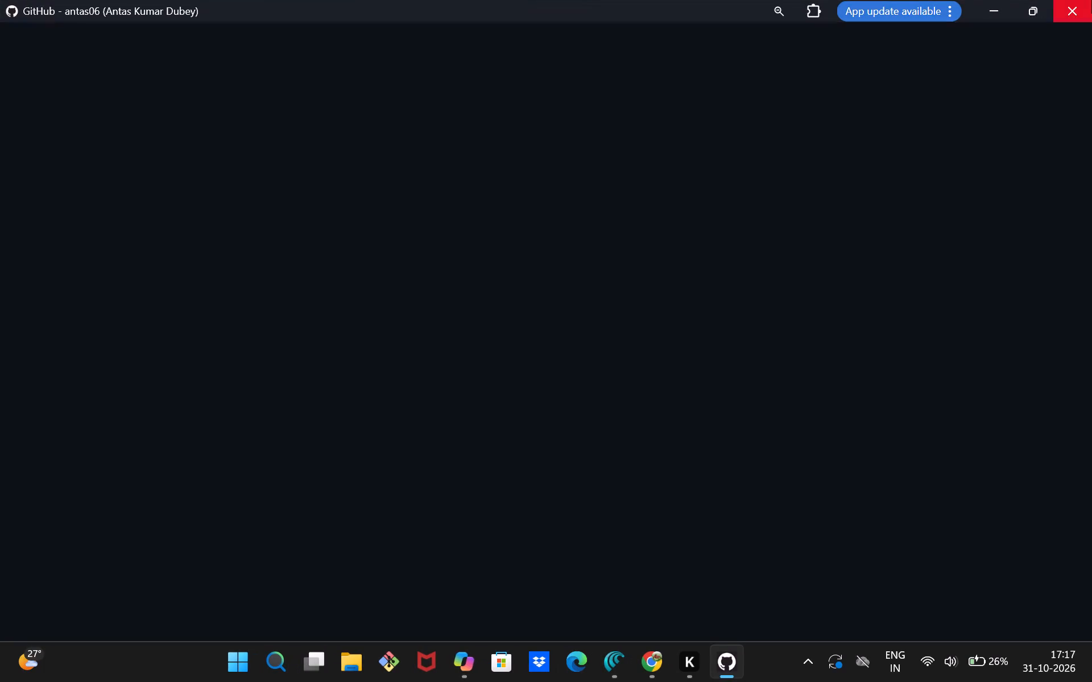
Close the GitHub window and check the LinkedIn link in the resume header by opening it from the PDF preview.
{"action": "left_click", "coordinate": [1091, 0]}
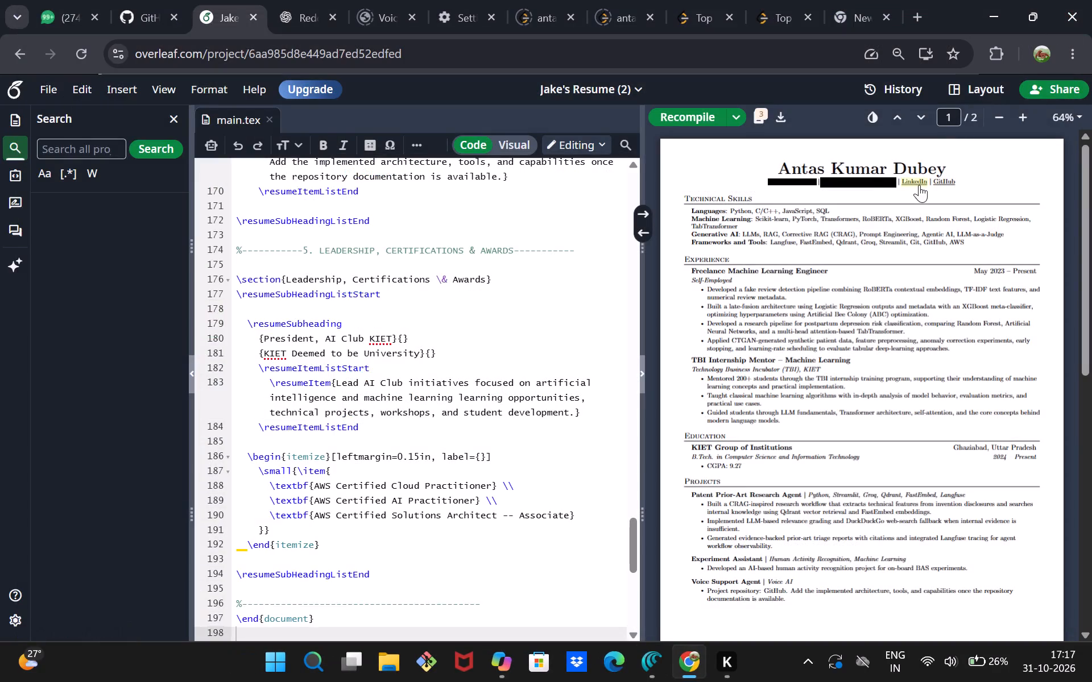
{"action": "left_click", "coordinate": [919, 185]}
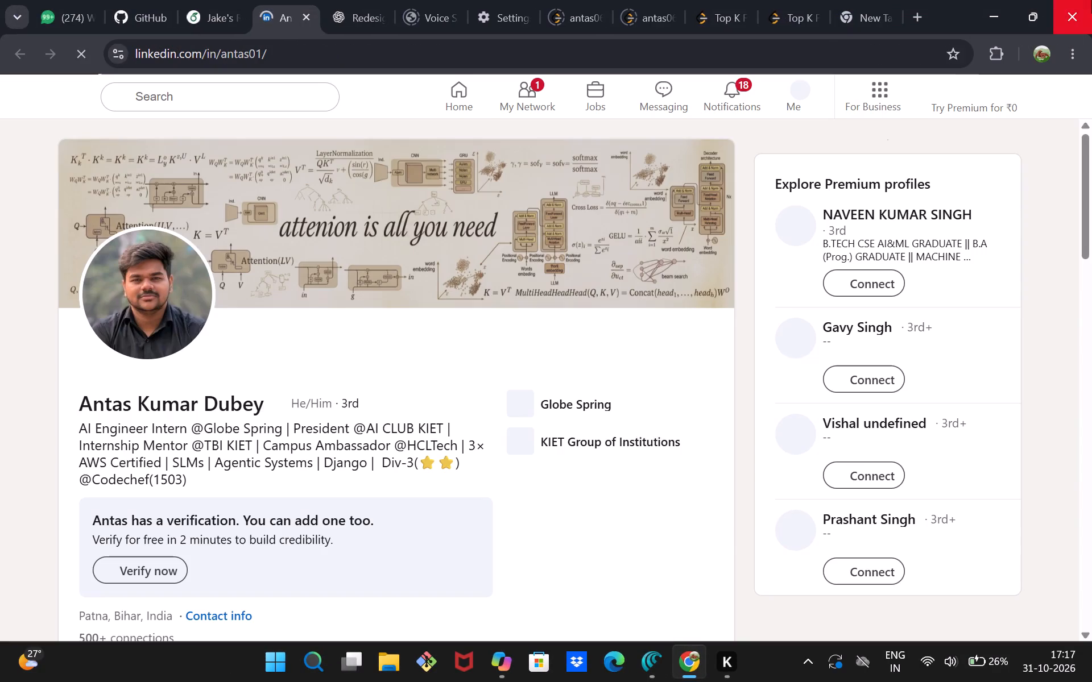
{"action": "left_click", "coordinate": [300, 16]}
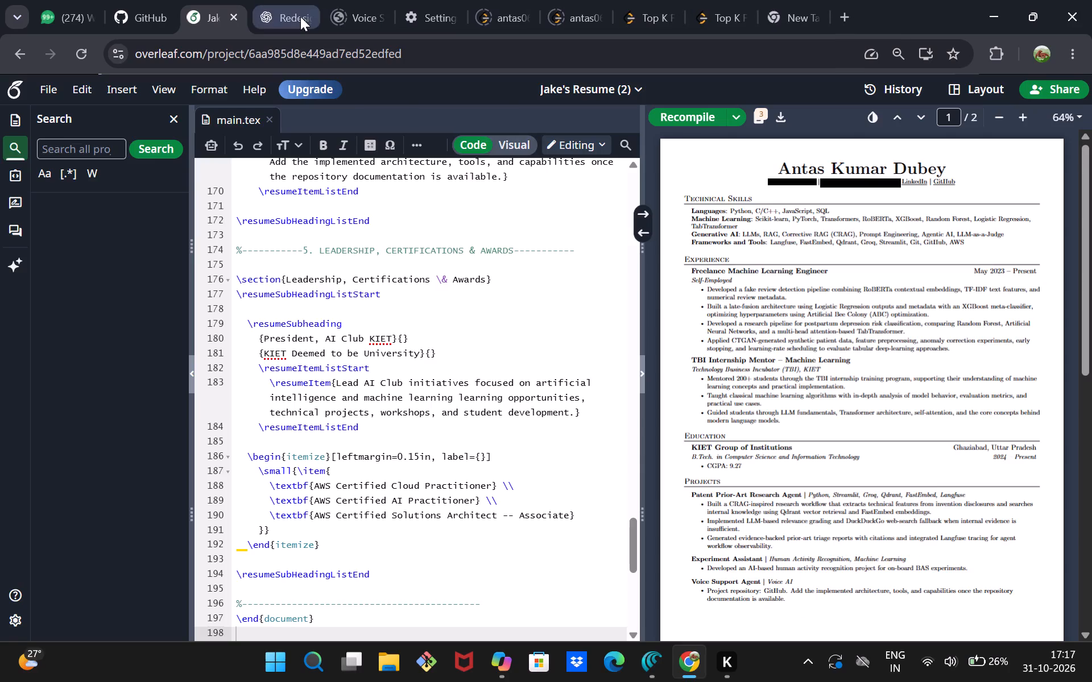
Review the Experience section of the compiled resume, including the freelance machine learning and TBI internship mentor entries.
{"action": "left_click_drag", "start_coordinate": [680, 272], "coordinate": [802, 276]}
{"action": "left_click_drag", "start_coordinate": [706, 297], "coordinate": [835, 311]}
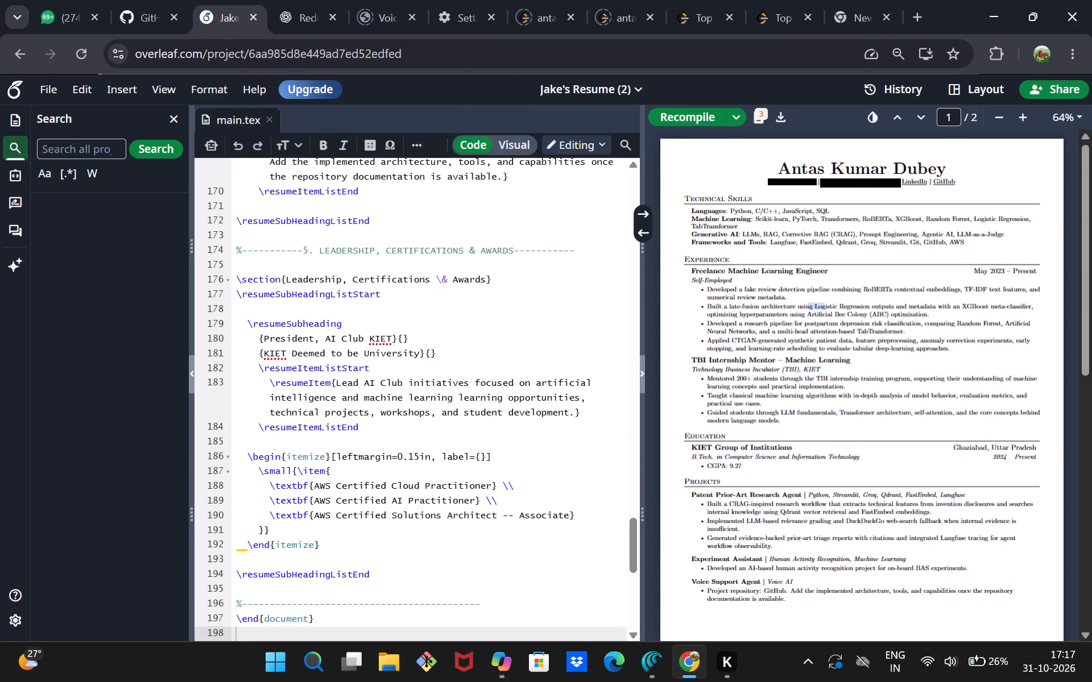
{"action": "left_click_drag", "start_coordinate": [835, 311], "coordinate": [949, 347]}
{"action": "left_click", "coordinate": [949, 347]}
{"action": "left_click_drag", "start_coordinate": [949, 347], "coordinate": [709, 259]}
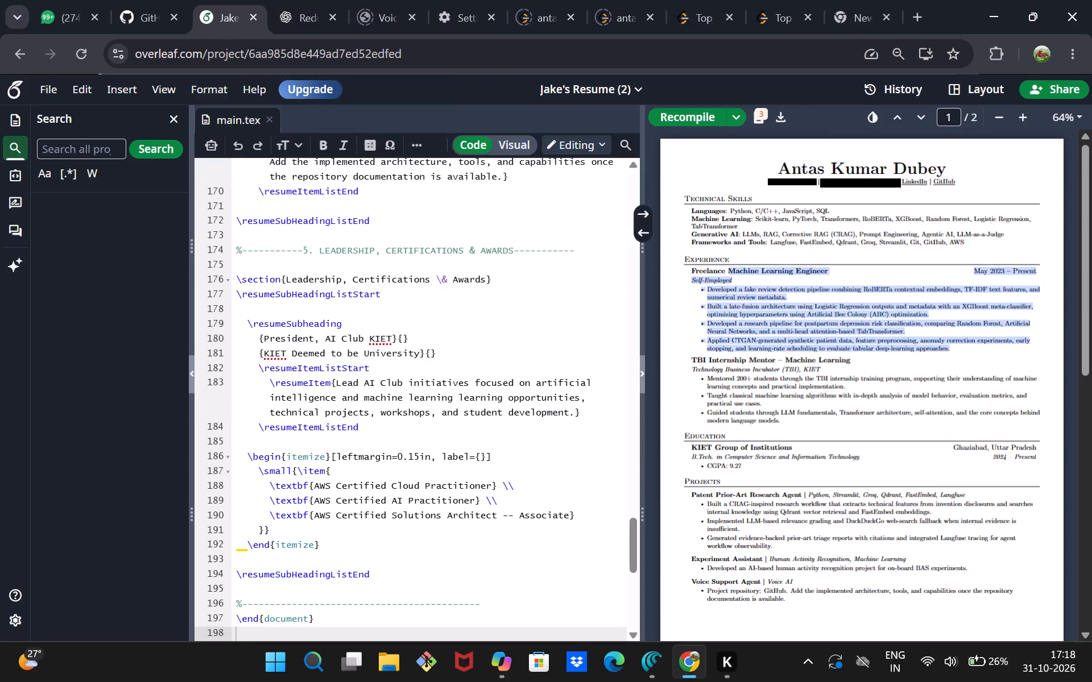
{"action": "left_click_drag", "start_coordinate": [709, 259], "coordinate": [685, 265]}
{"action": "left_click", "coordinate": [836, 335]}
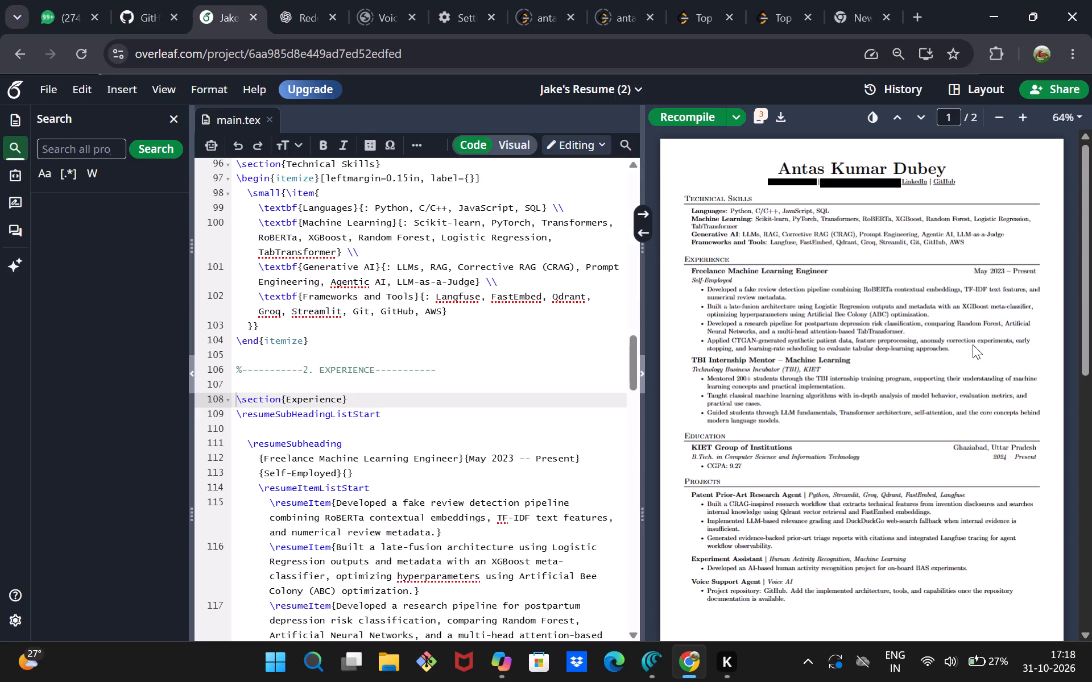
{"action": "left_click_drag", "start_coordinate": [816, 413], "coordinate": [834, 417]}
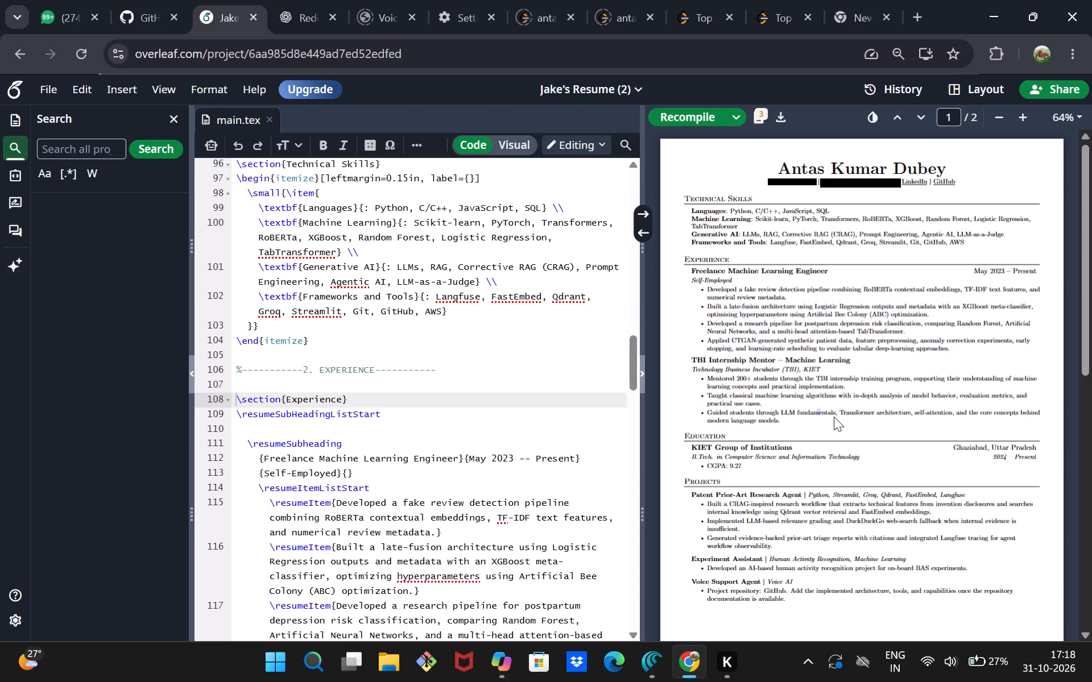
{"action": "left_click", "coordinate": [834, 417]}
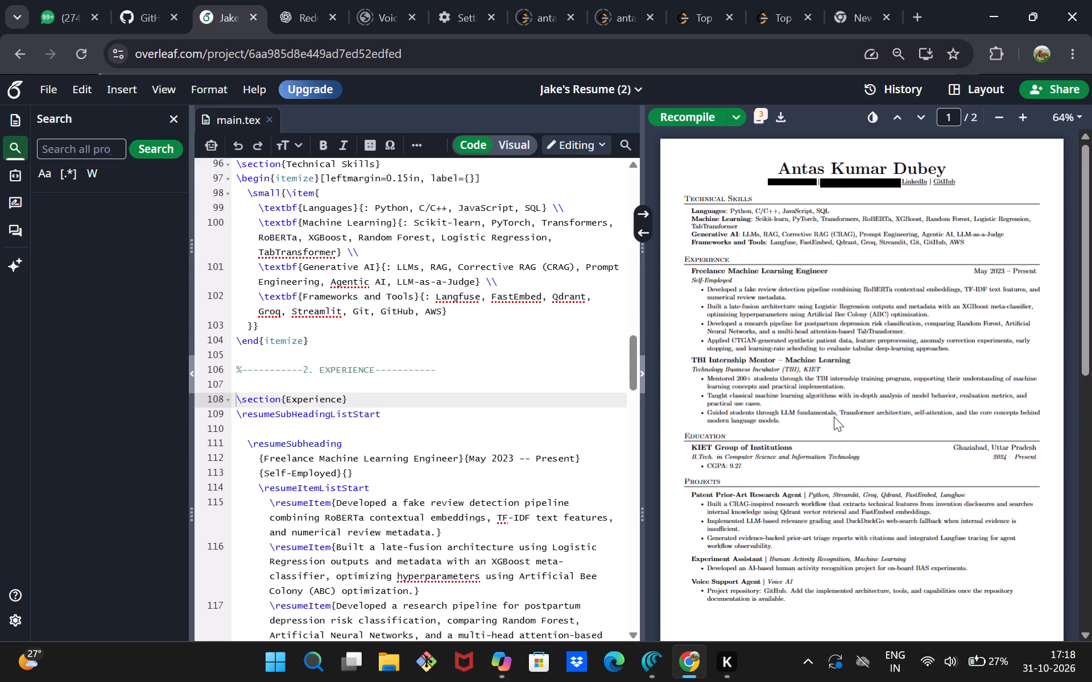
{"action": "scroll", "coordinate": [834, 417], "scroll_direction": "down", "scroll_amount": 1}
{"action": "scroll", "coordinate": [834, 417], "scroll_direction": "up", "scroll_amount": 1}
{"action": "scroll", "coordinate": [328, 509], "scroll_direction": "down", "scroll_amount": 3}
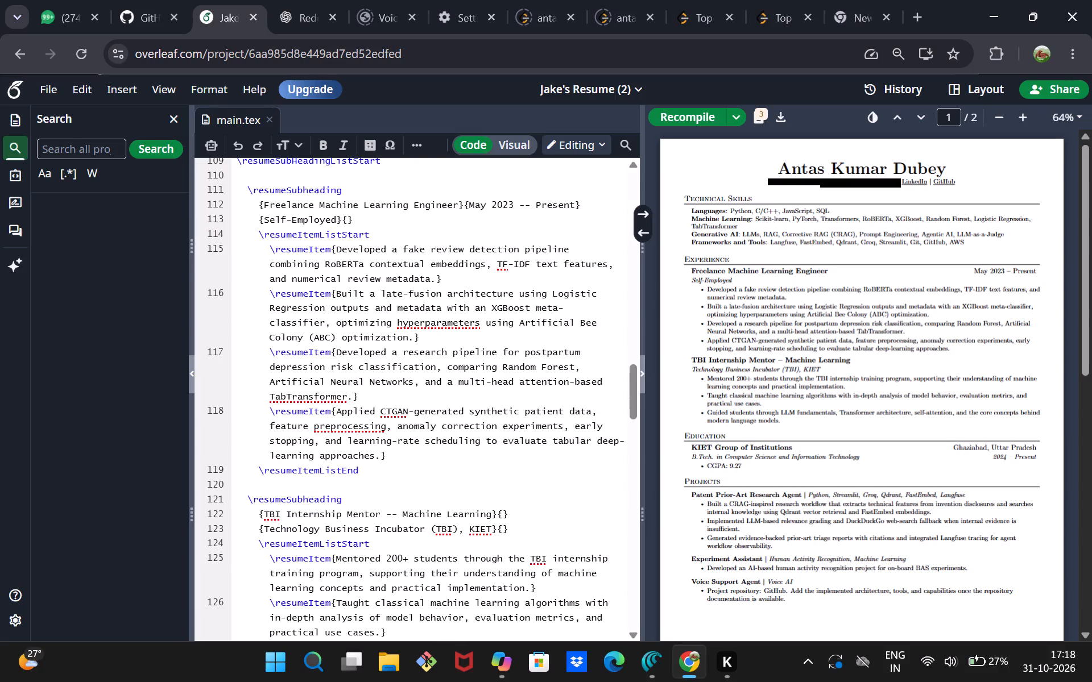
{"action": "scroll", "coordinate": [331, 427], "scroll_direction": "up", "scroll_amount": 4}
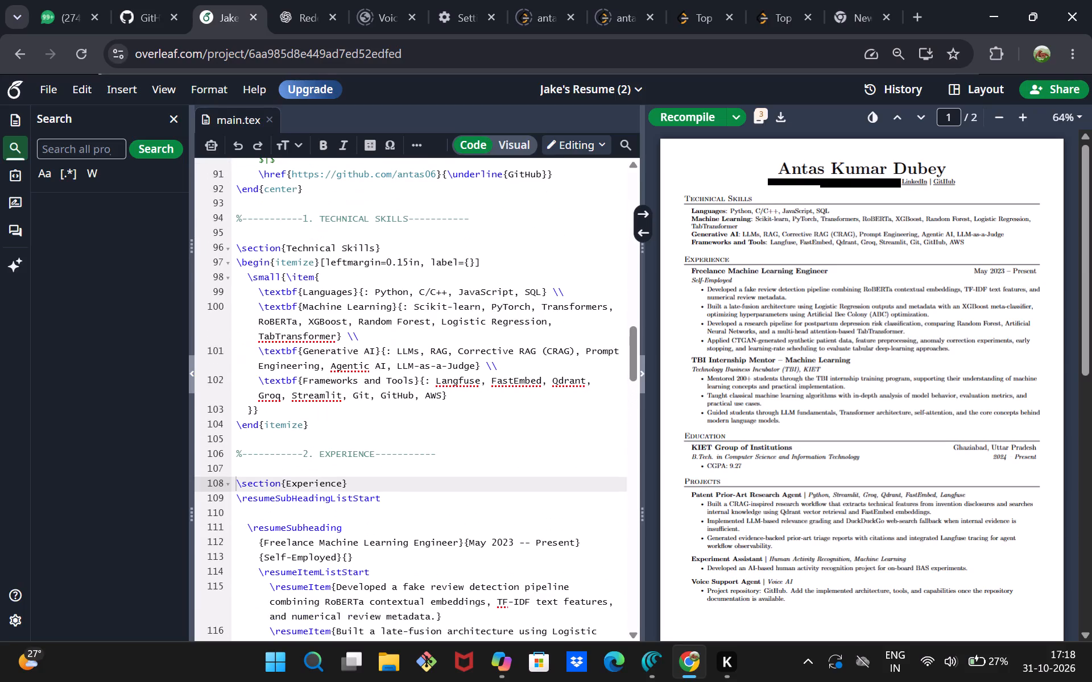
{"action": "left_click", "coordinate": [334, 336]}
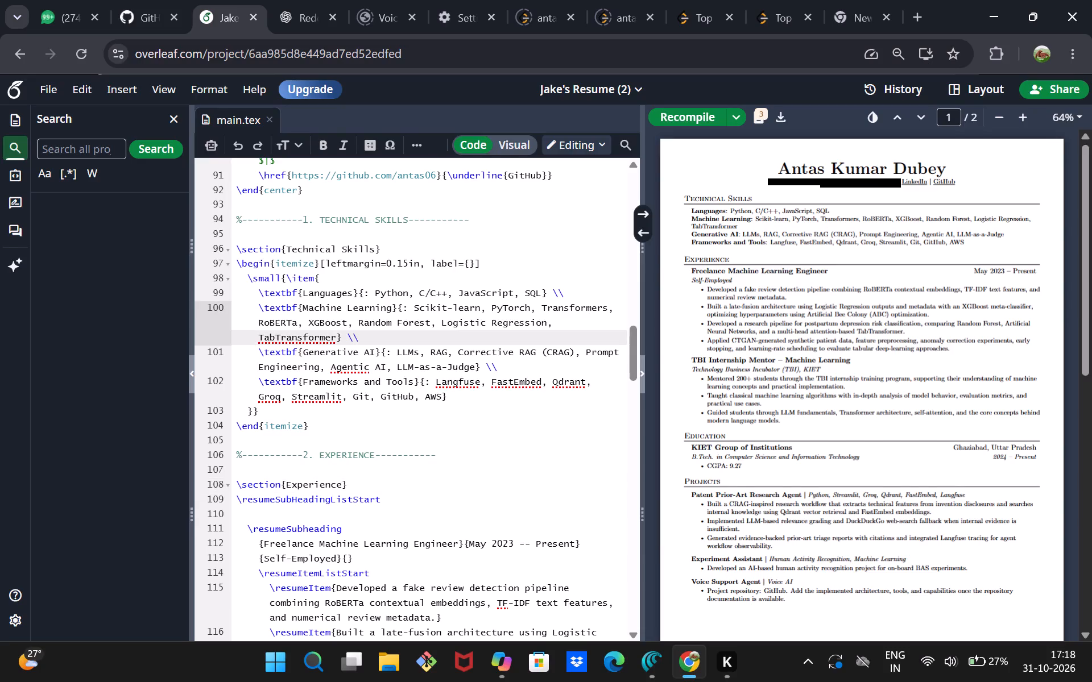
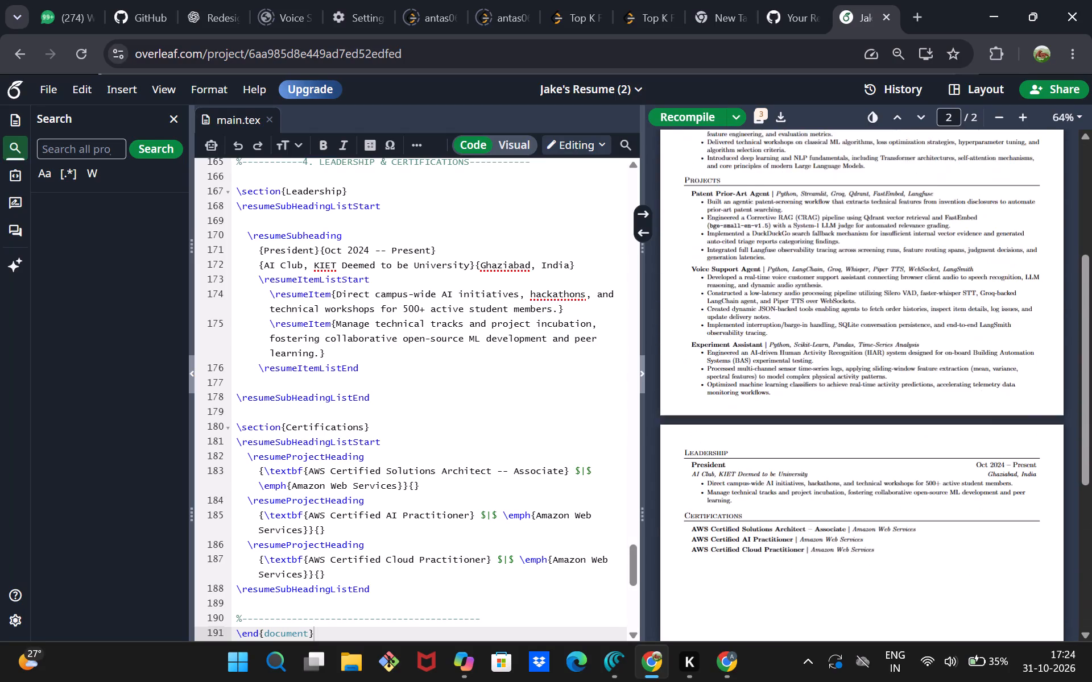
{"action": "scroll", "coordinate": [757, 500], "scroll_direction": "up", "scroll_amount": 3}
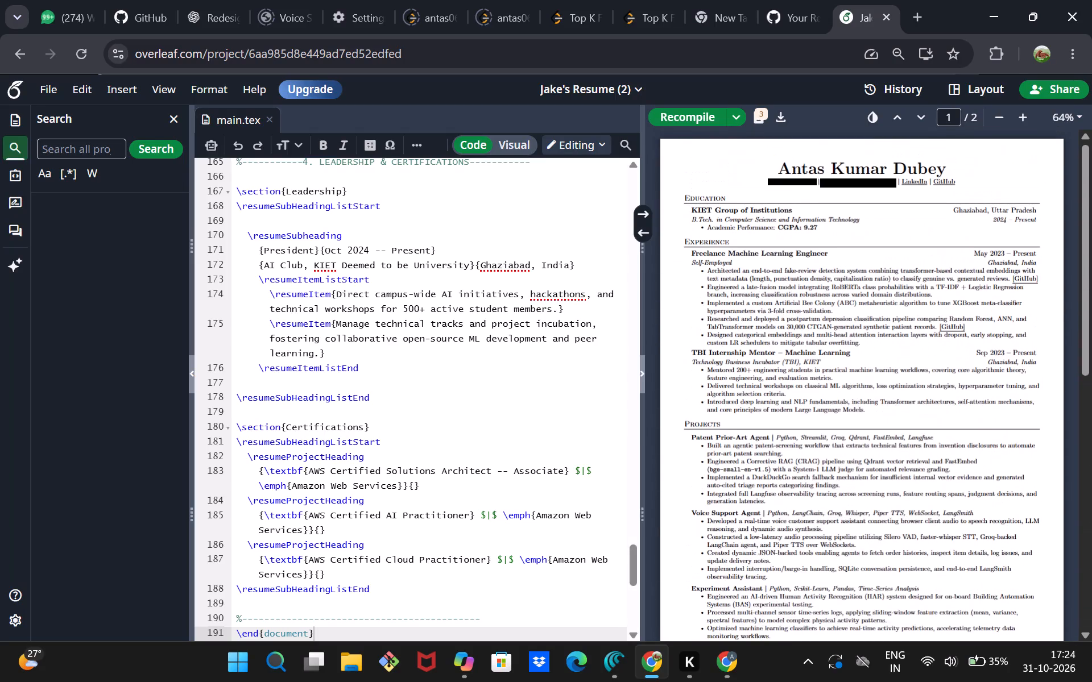
{"action": "scroll", "coordinate": [757, 500], "scroll_direction": "up", "scroll_amount": 3}
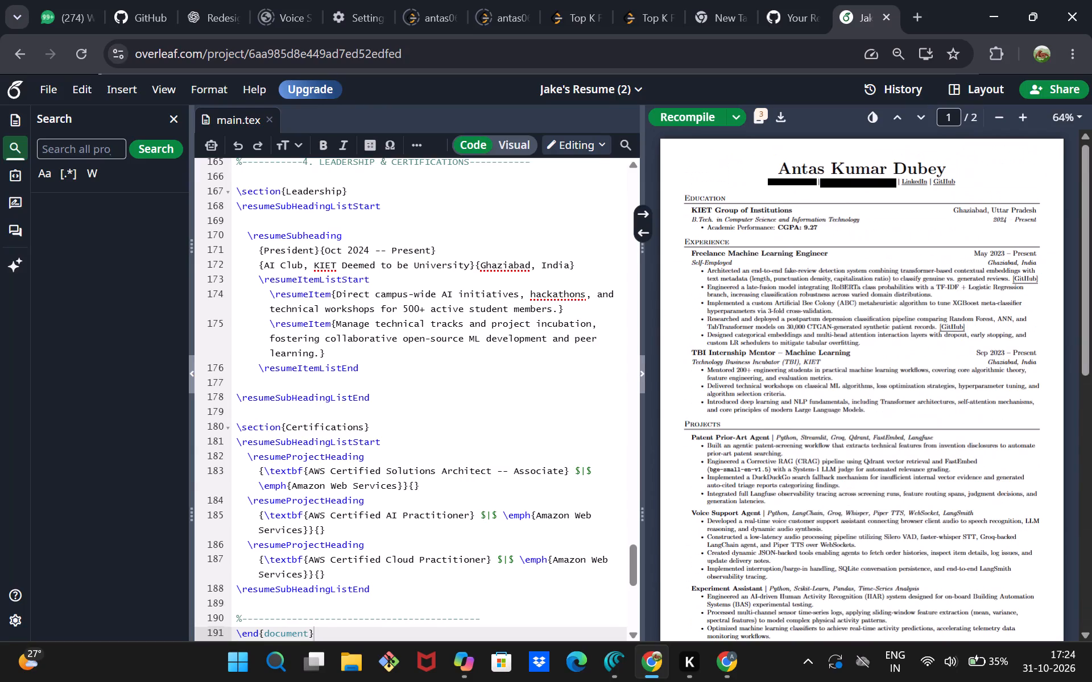
{"action": "scroll", "coordinate": [307, 305], "scroll_direction": "up", "scroll_amount": 3}
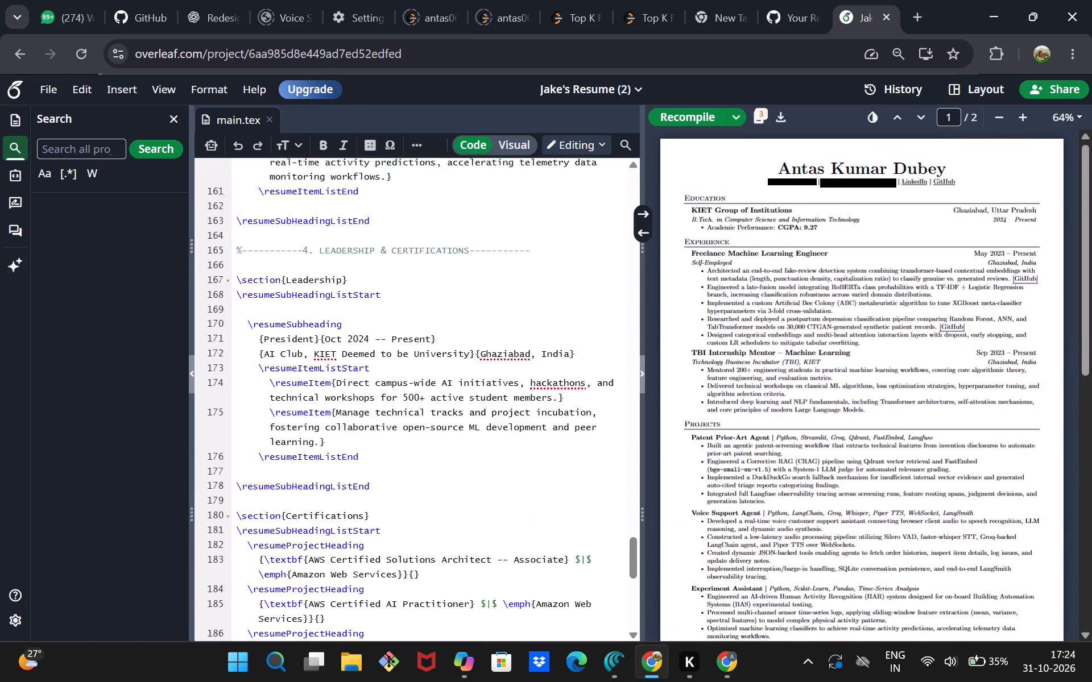
{"action": "scroll", "coordinate": [307, 305], "scroll_direction": "up", "scroll_amount": 20}
{"action": "scroll", "coordinate": [307, 305], "scroll_direction": "up", "scroll_amount": 20}
{"action": "scroll", "coordinate": [307, 305], "scroll_direction": "up", "scroll_amount": 6}
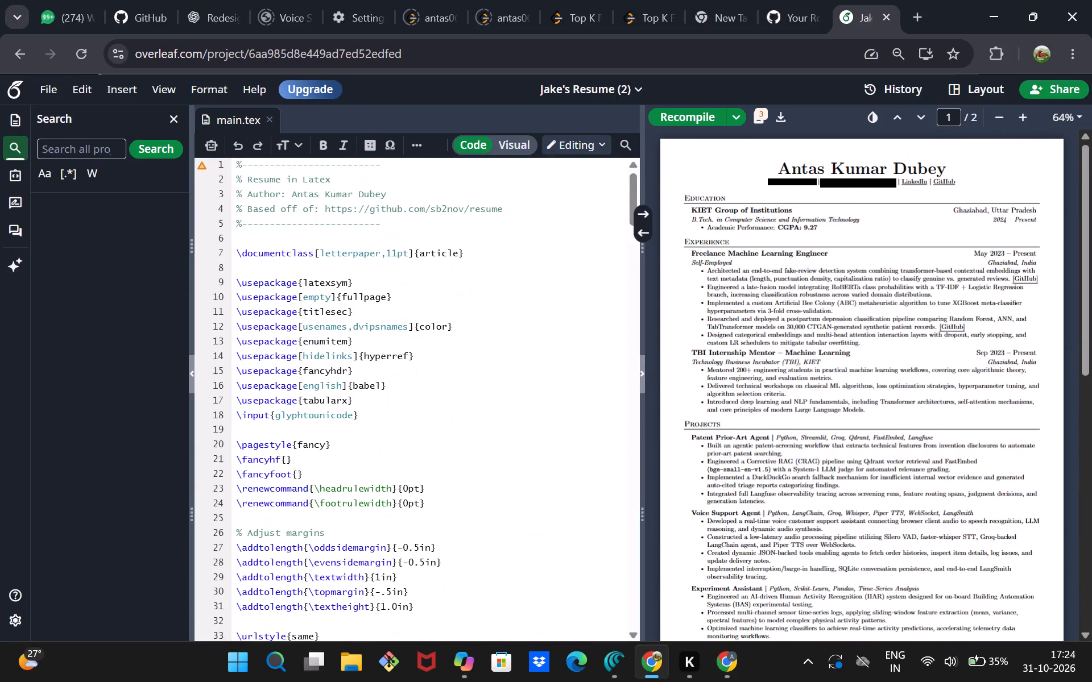
{"action": "scroll", "coordinate": [315, 267], "scroll_direction": "down", "scroll_amount": 1}
{"action": "scroll", "coordinate": [315, 267], "scroll_direction": "up", "scroll_amount": 1}
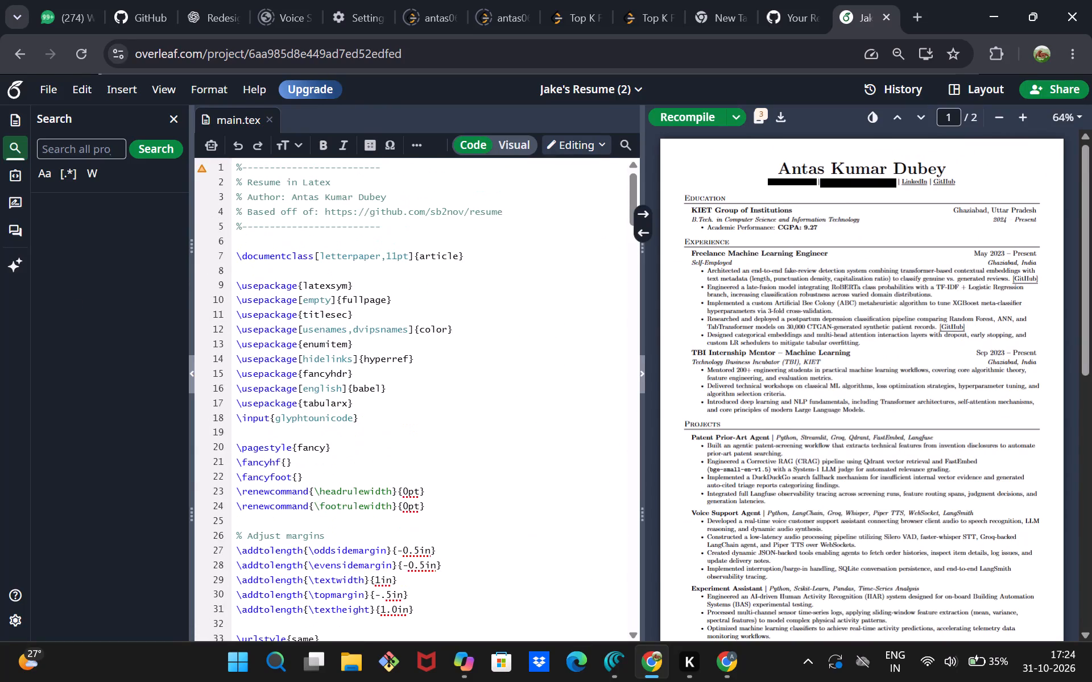
{"action": "scroll", "coordinate": [315, 267], "scroll_direction": "up", "scroll_amount": 3}
{"action": "scroll", "coordinate": [315, 244], "scroll_direction": "down", "scroll_amount": 3}
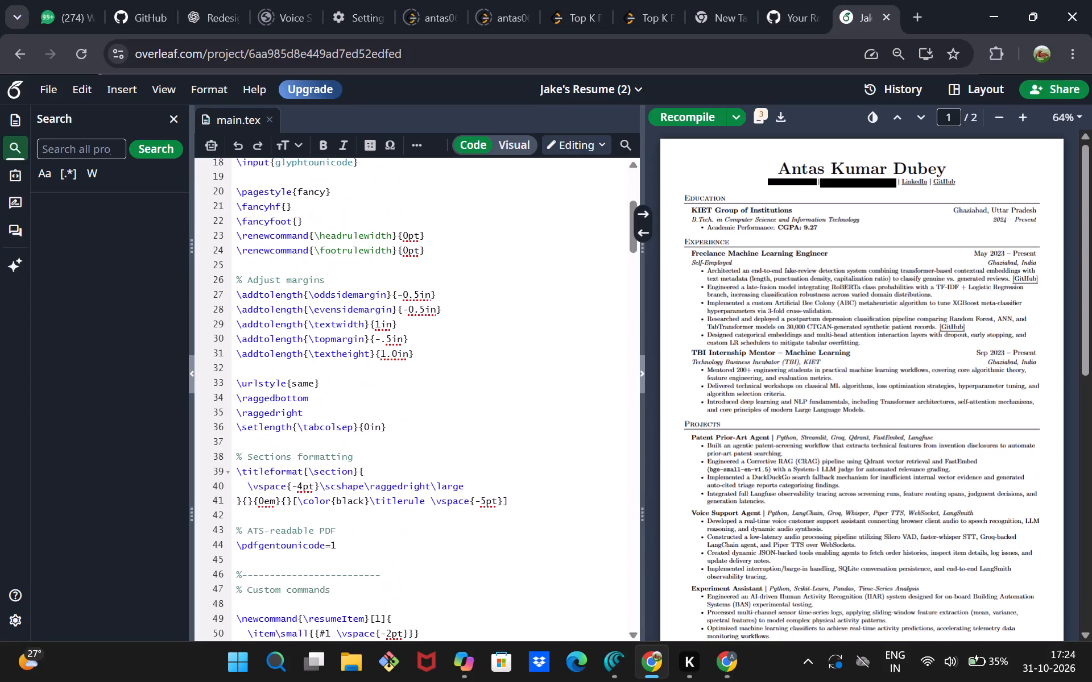
Set the CGPA in the Education section's academic performance item to 8.43 and recompile the resume.
{"action": "double_click", "coordinate": [805, 227]}
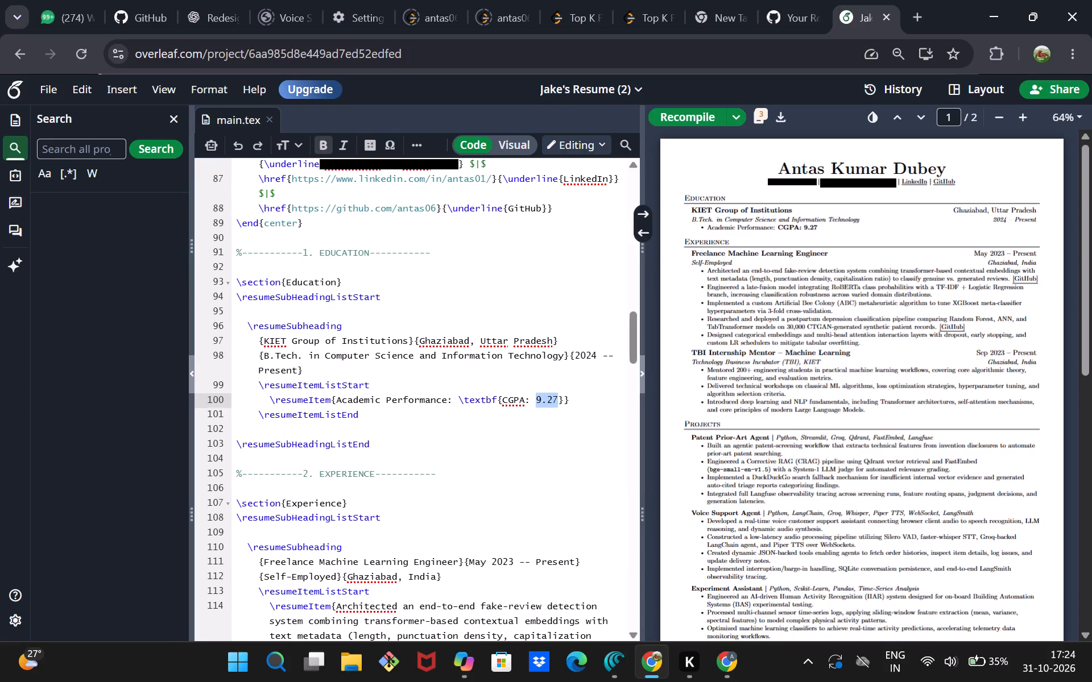
{"action": "key", "text": "8"}
{"action": "type", "text": ".43"}
{"action": "left_click", "coordinate": [544, 511]}
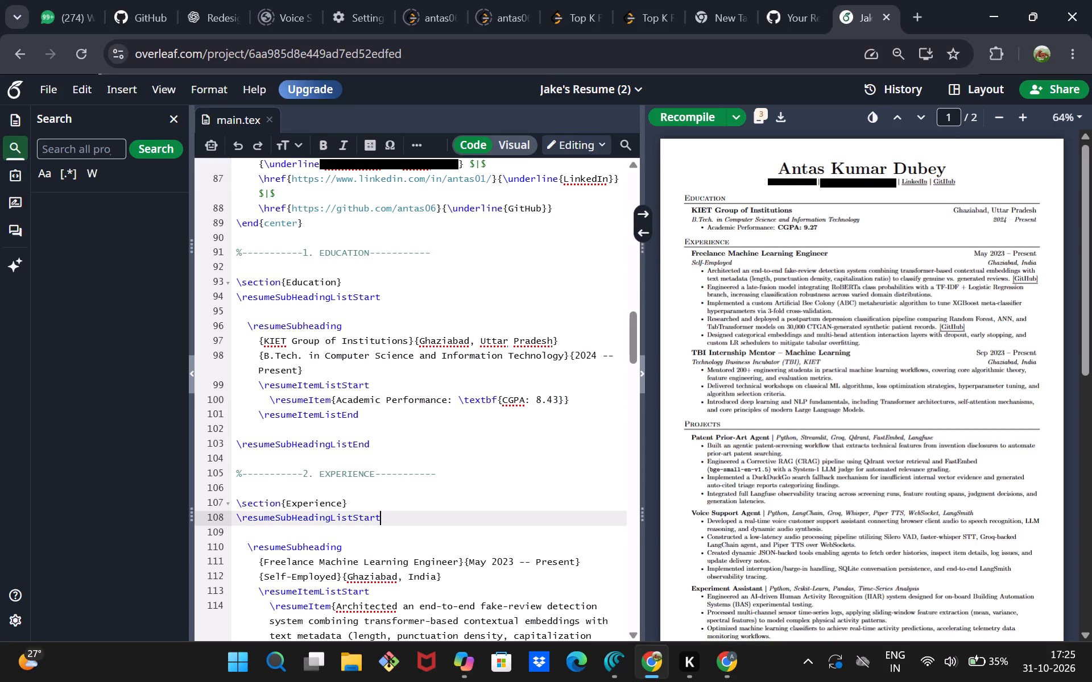
{"action": "left_click", "coordinate": [681, 115]}
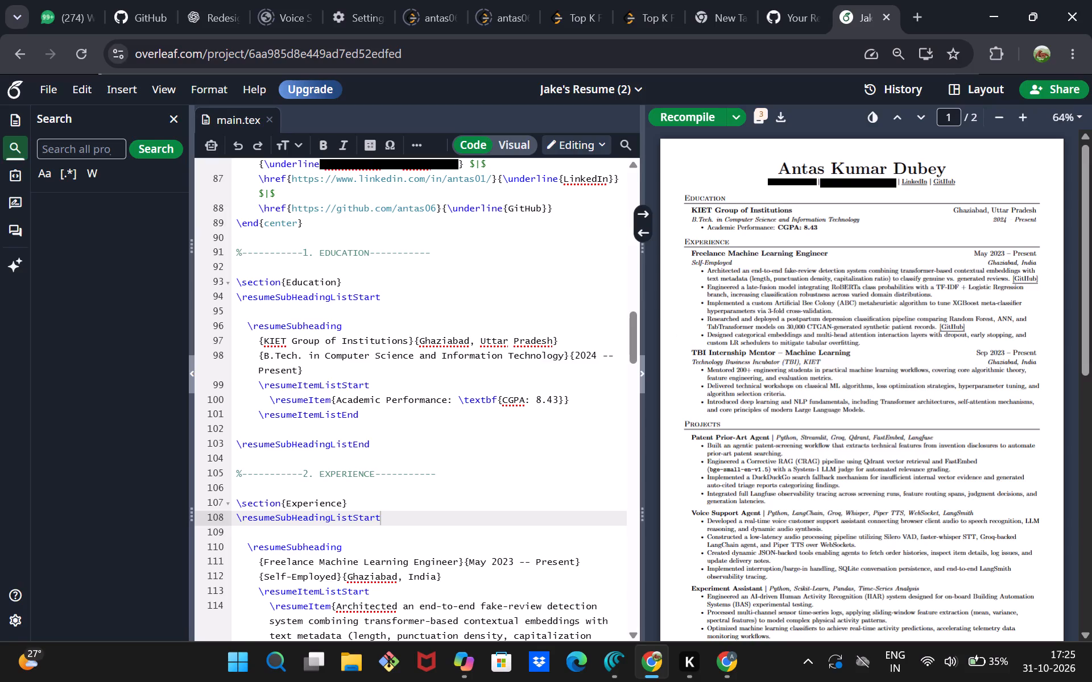
Check the GitHub repository linked from the postpartum depression bullet in the resume PDF, then return to the resume.
{"action": "left_click", "coordinate": [956, 327]}
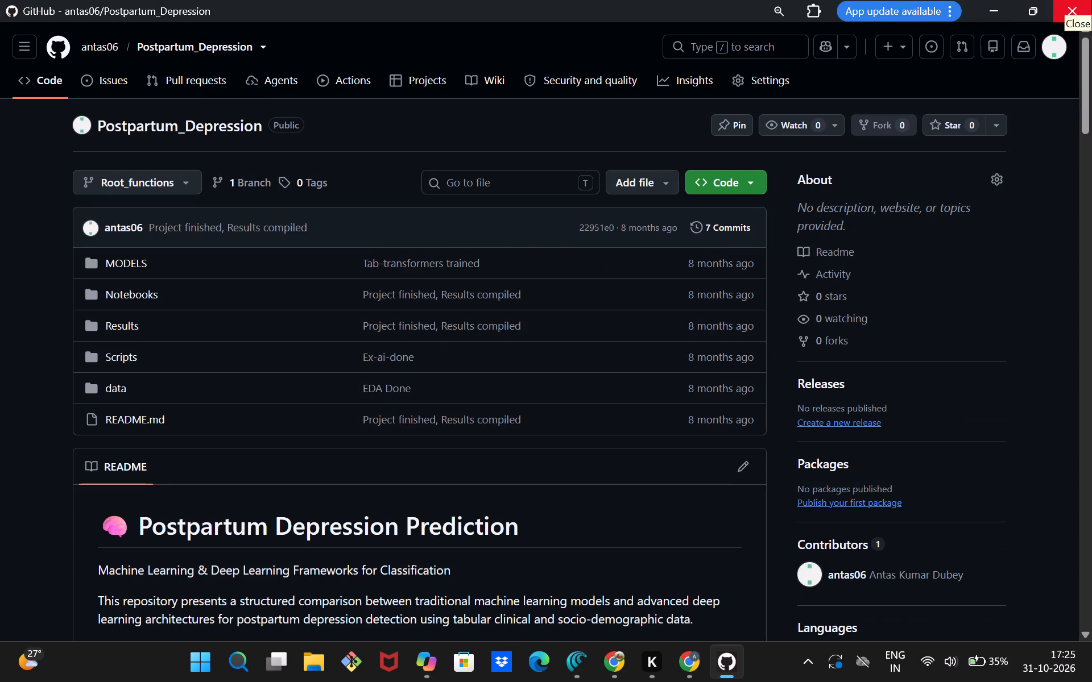
{"action": "left_click", "coordinate": [1091, 0]}
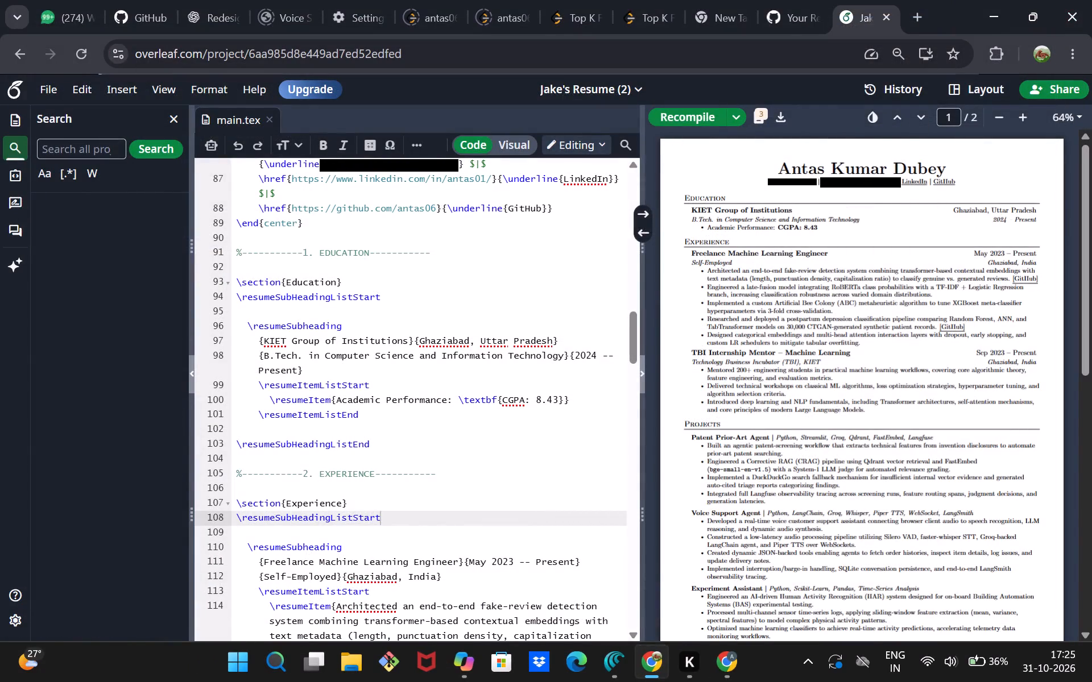
Delete the custom Artificial Bee Colony (ABC) bullet from the Freelance Machine Learning Engineer entry and recompile the resume.
{"action": "left_click_drag", "start_coordinate": [862, 346], "coordinate": [666, 273]}
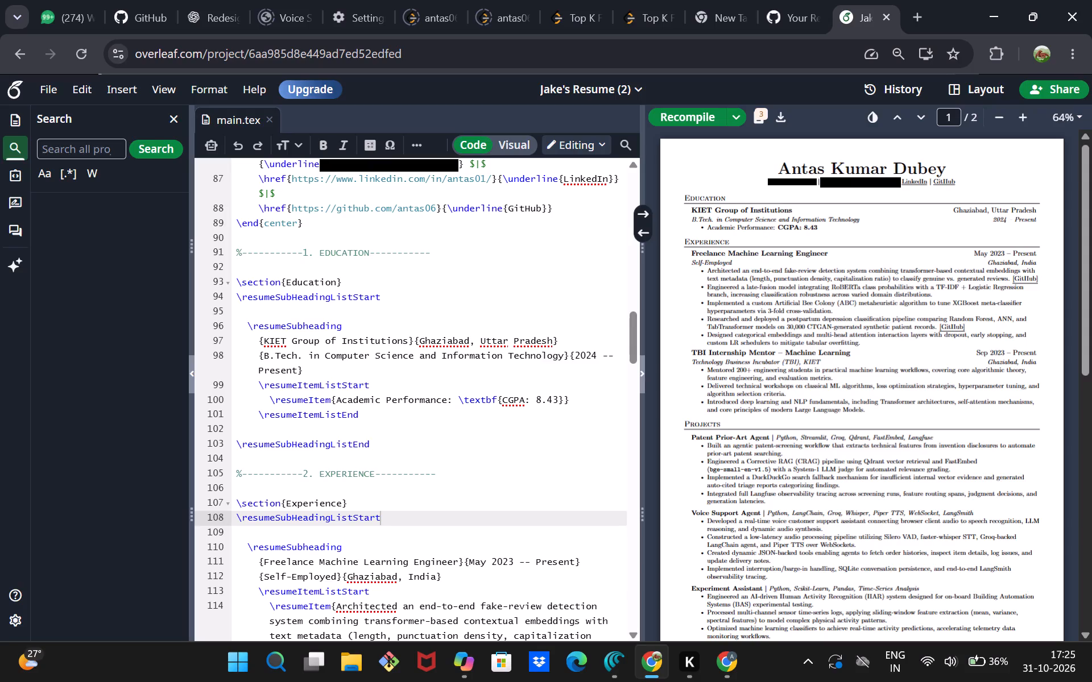
{"action": "left_click_drag", "start_coordinate": [715, 275], "coordinate": [734, 290]}
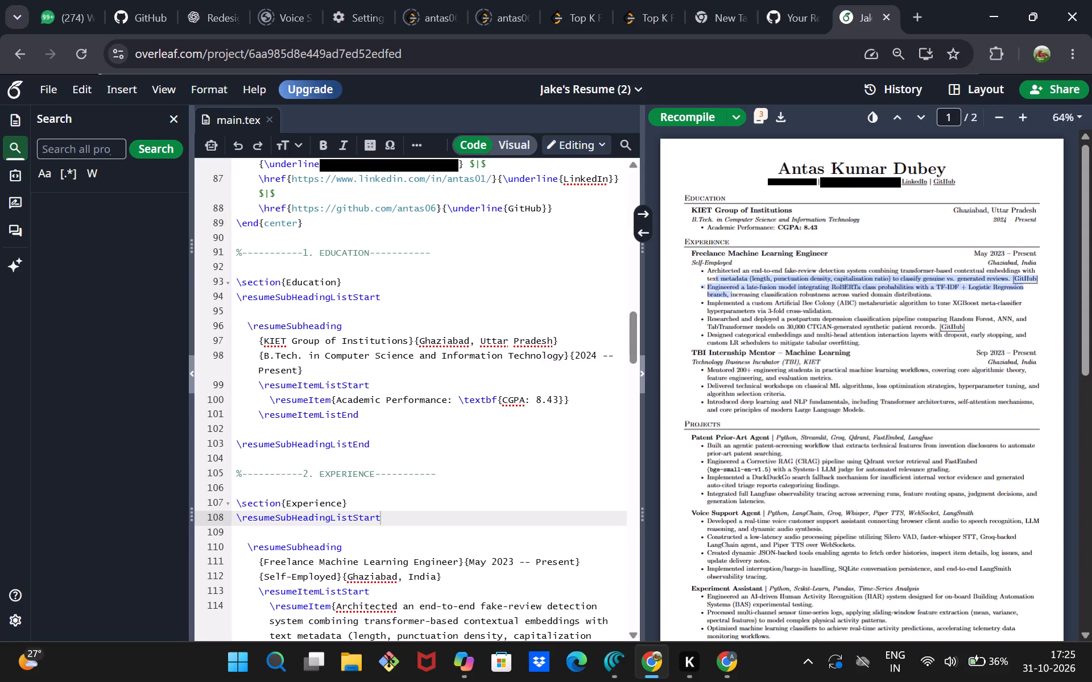
{"action": "left_click_drag", "start_coordinate": [734, 290], "coordinate": [737, 304]}
{"action": "left_click", "coordinate": [737, 306]}
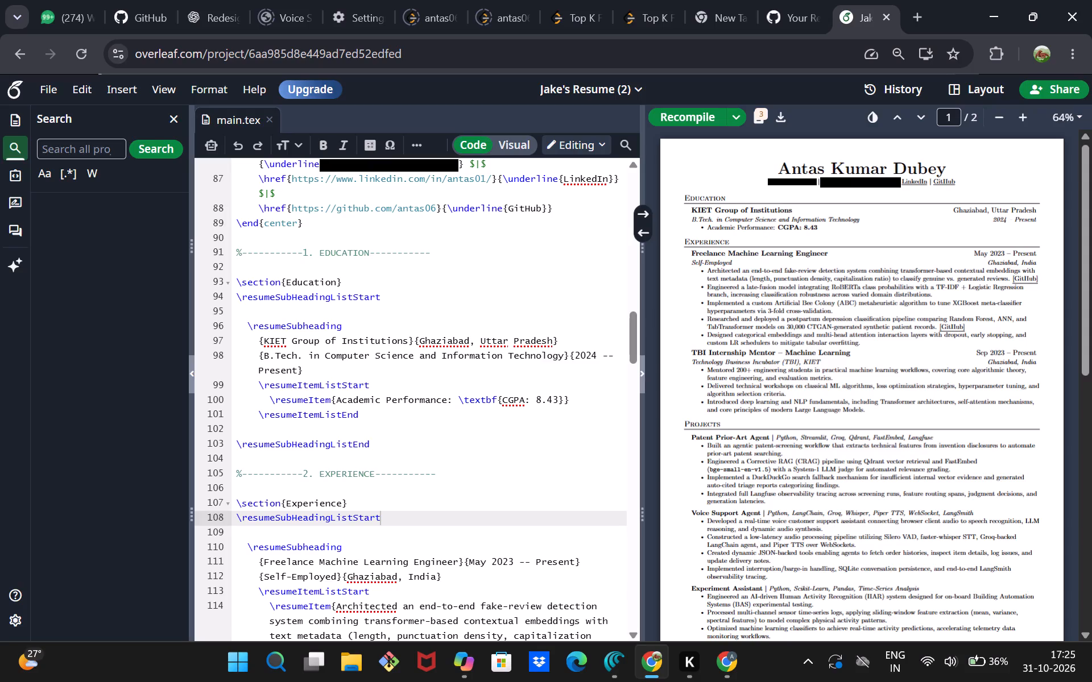
{"action": "left_click_drag", "start_coordinate": [709, 300], "coordinate": [831, 307]}
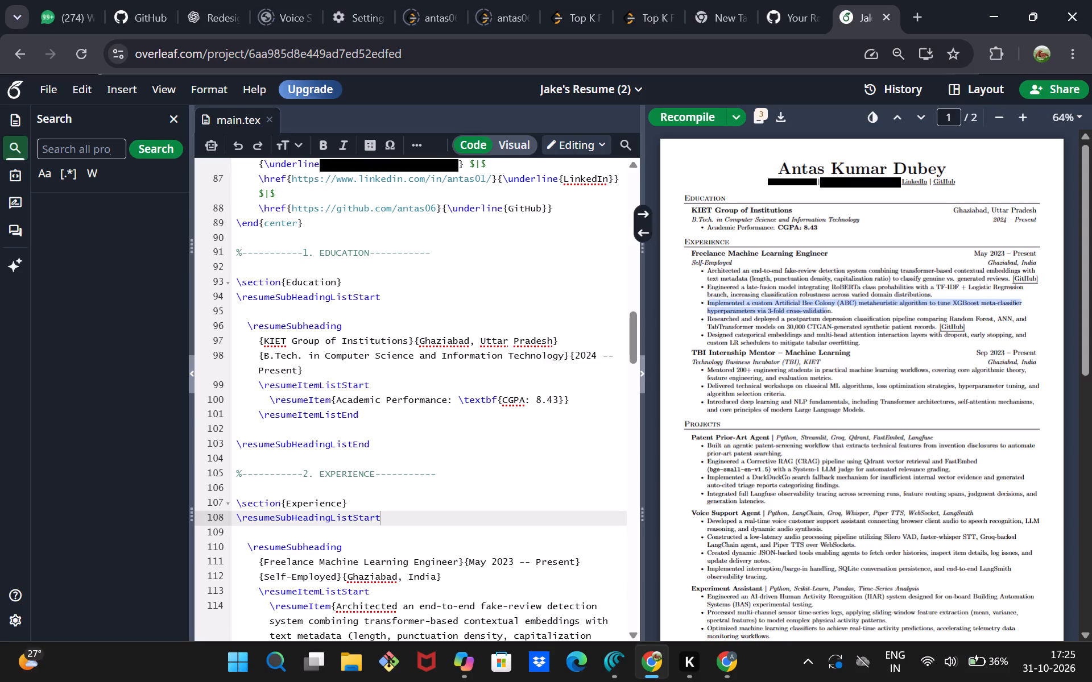
{"action": "left_click_drag", "start_coordinate": [831, 307], "coordinate": [844, 307]}
{"action": "left_click", "coordinate": [737, 304]}
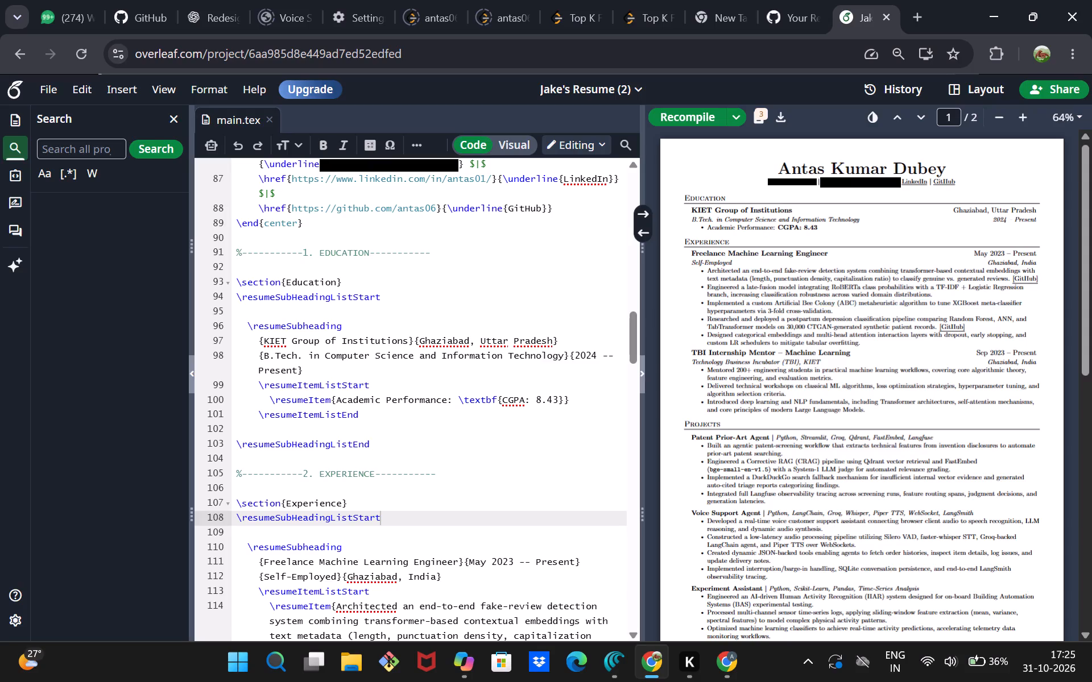
{"action": "double_click", "coordinate": [737, 304]}
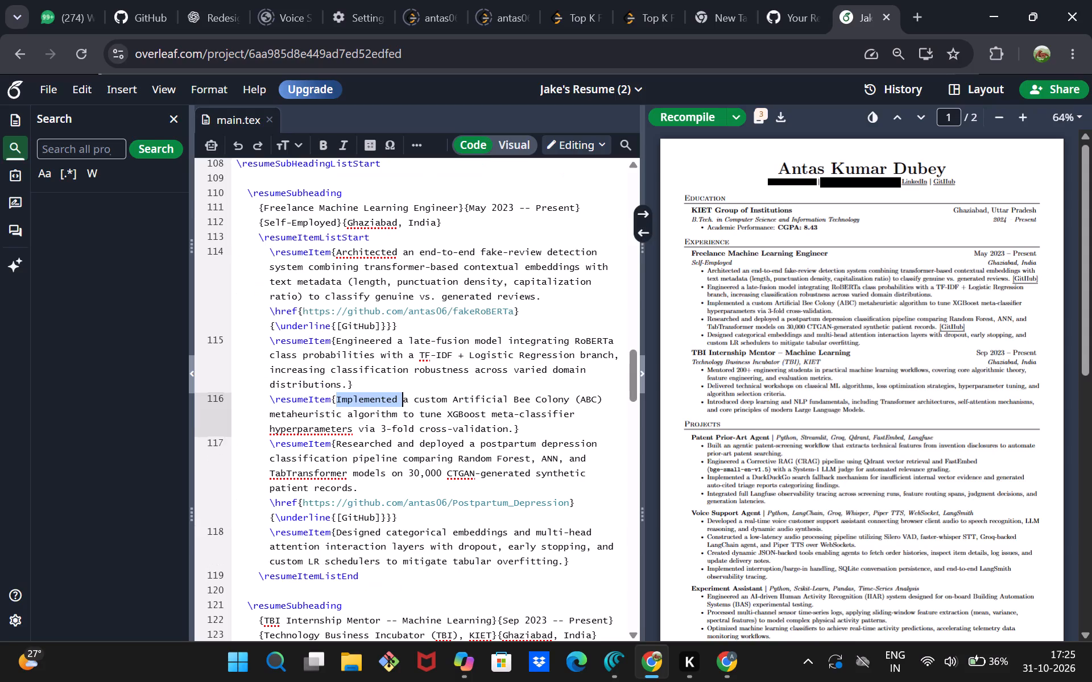
{"action": "left_click_drag", "start_coordinate": [519, 427], "coordinate": [281, 387]}
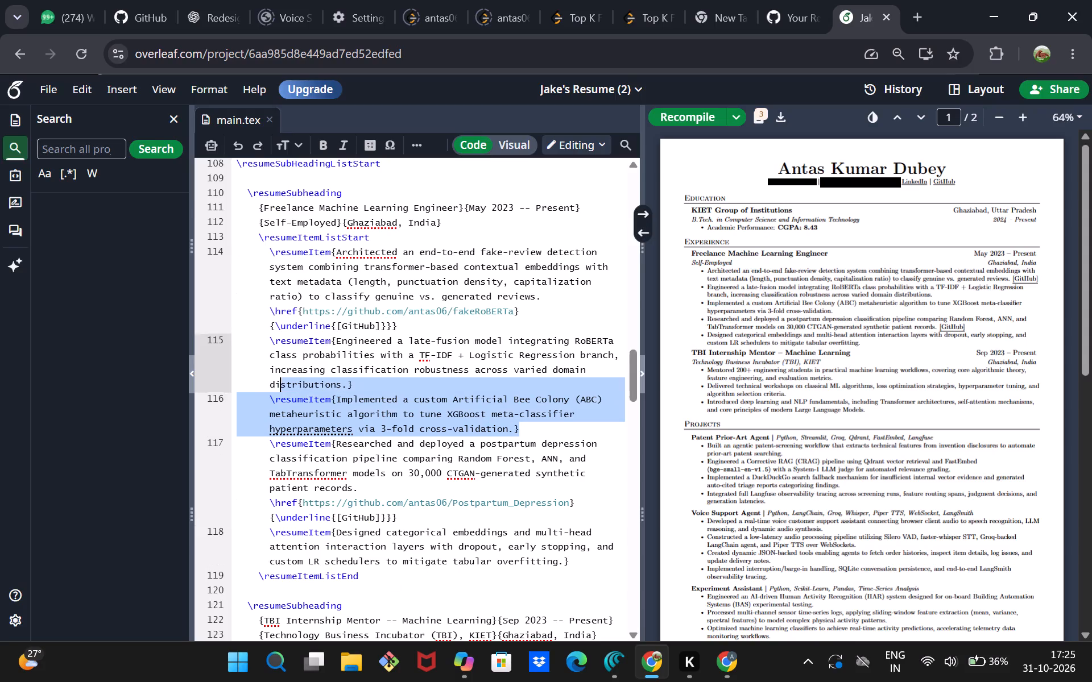
{"action": "left_click_drag", "start_coordinate": [281, 387], "coordinate": [257, 396]}
{"action": "key", "text": "BackSpace"}
{"action": "key", "text": "BackSpace"}
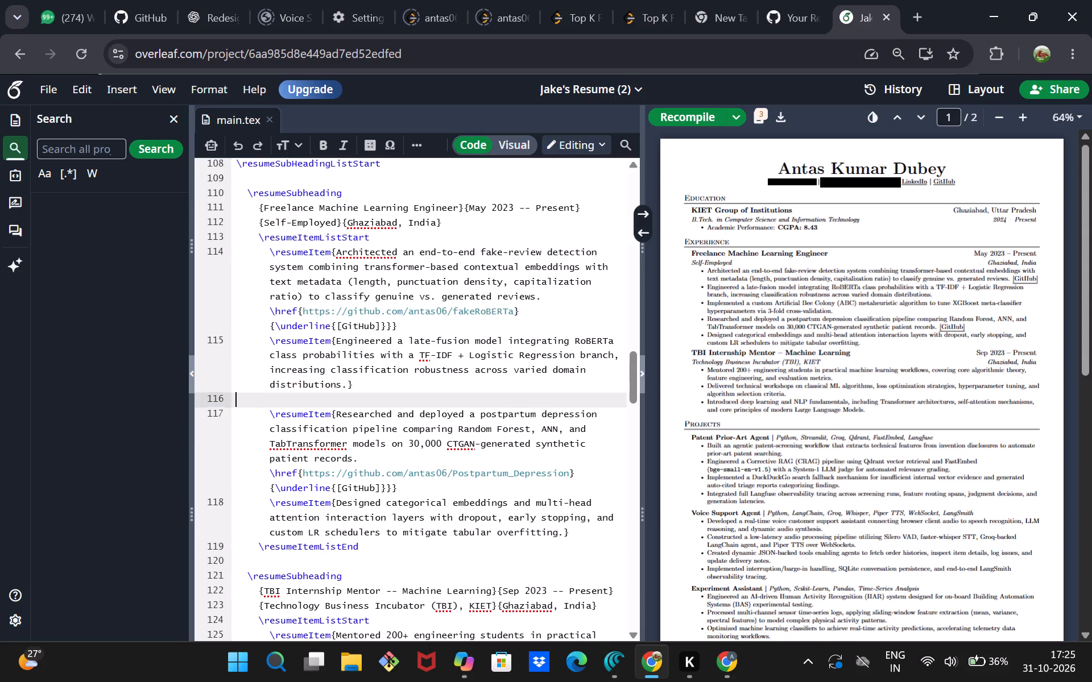
{"action": "key", "text": "BackSpace"}
{"action": "left_click", "coordinate": [687, 114]}
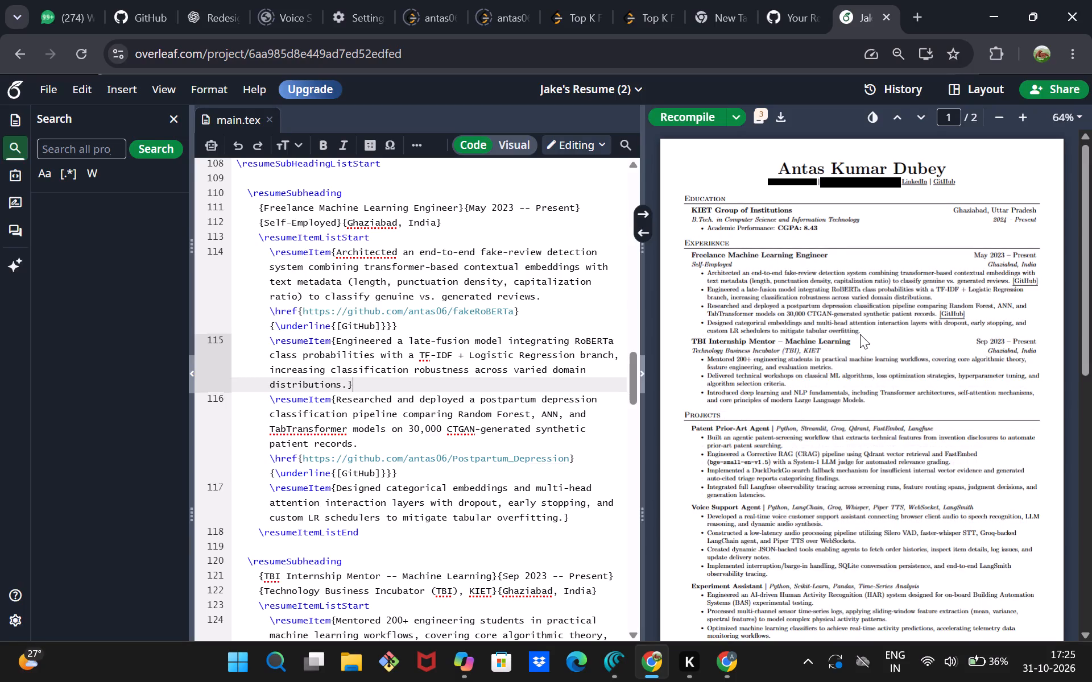
Read through the remaining Freelance Machine Learning Engineer bullets in the recompiled resume PDF.
{"action": "left_click_drag", "start_coordinate": [860, 334], "coordinate": [707, 283]}
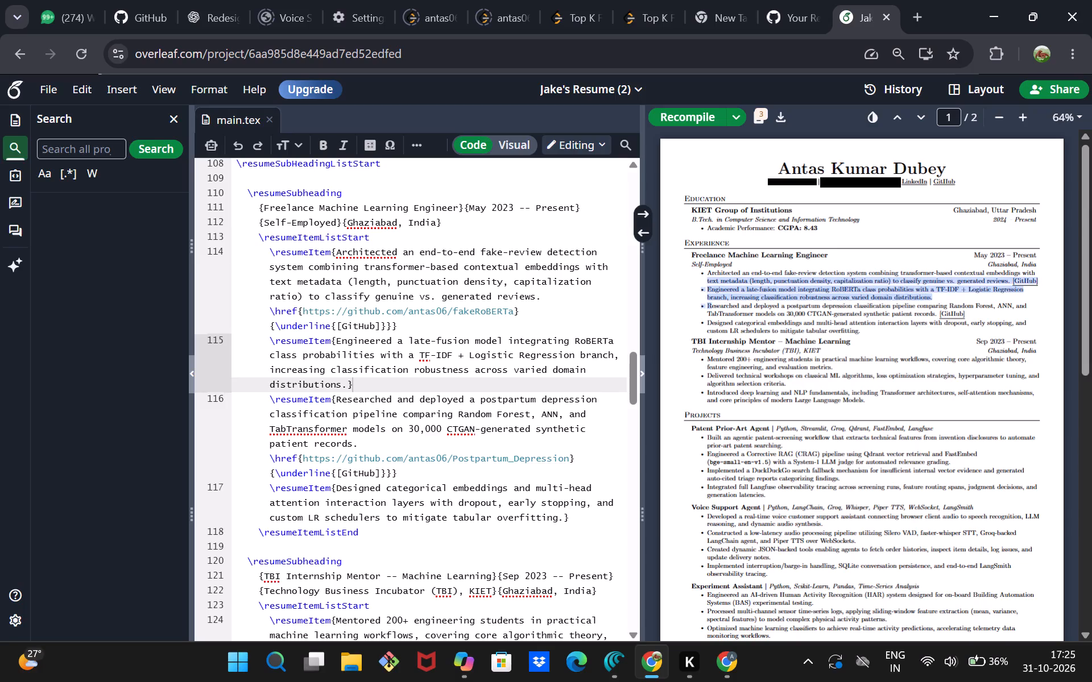
{"action": "left_click", "coordinate": [887, 330]}
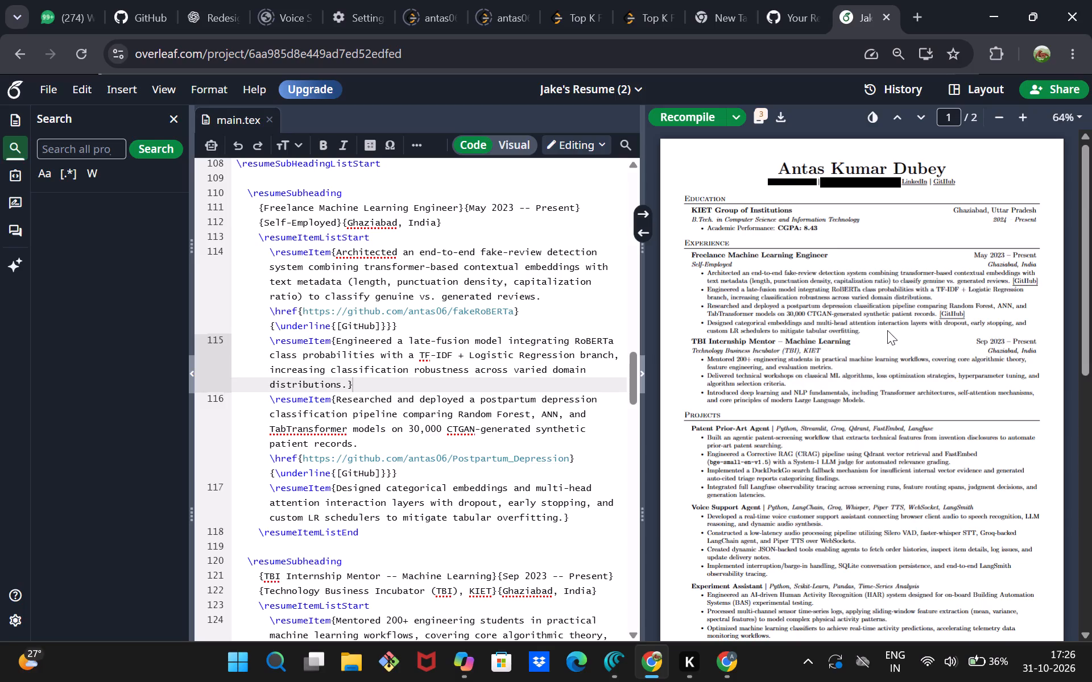
{"action": "left_click_drag", "start_coordinate": [887, 330], "coordinate": [734, 289]}
{"action": "left_click", "coordinate": [734, 289]}
{"action": "left_click_drag", "start_coordinate": [734, 289], "coordinate": [865, 330]}
{"action": "left_click", "coordinate": [865, 330]}
{"action": "left_click_drag", "start_coordinate": [865, 330], "coordinate": [773, 303]}
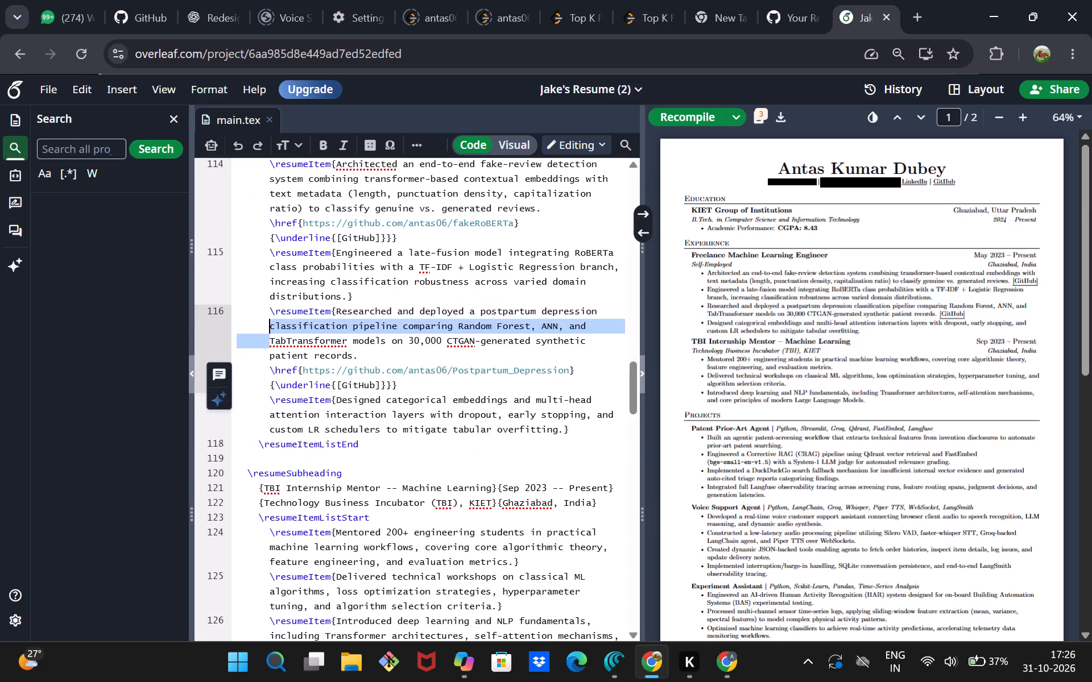
{"action": "left_click_drag", "start_coordinate": [773, 303], "coordinate": [771, 302]}
{"action": "left_click", "coordinate": [849, 326]}
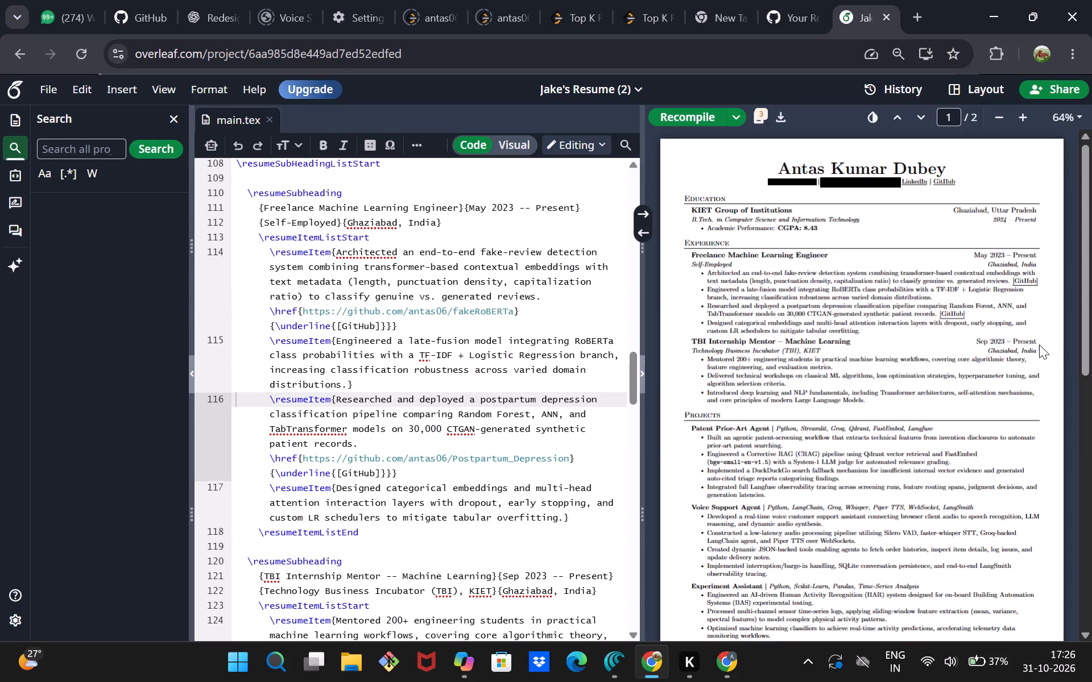
Set the start date of the TBI Internship Mentor entry to June 2026.
{"action": "left_click_drag", "start_coordinate": [1012, 253], "coordinate": [1014, 253]}
{"action": "left_click_drag", "start_coordinate": [1014, 253], "coordinate": [1033, 251]}
{"action": "left_click", "coordinate": [1005, 383]}
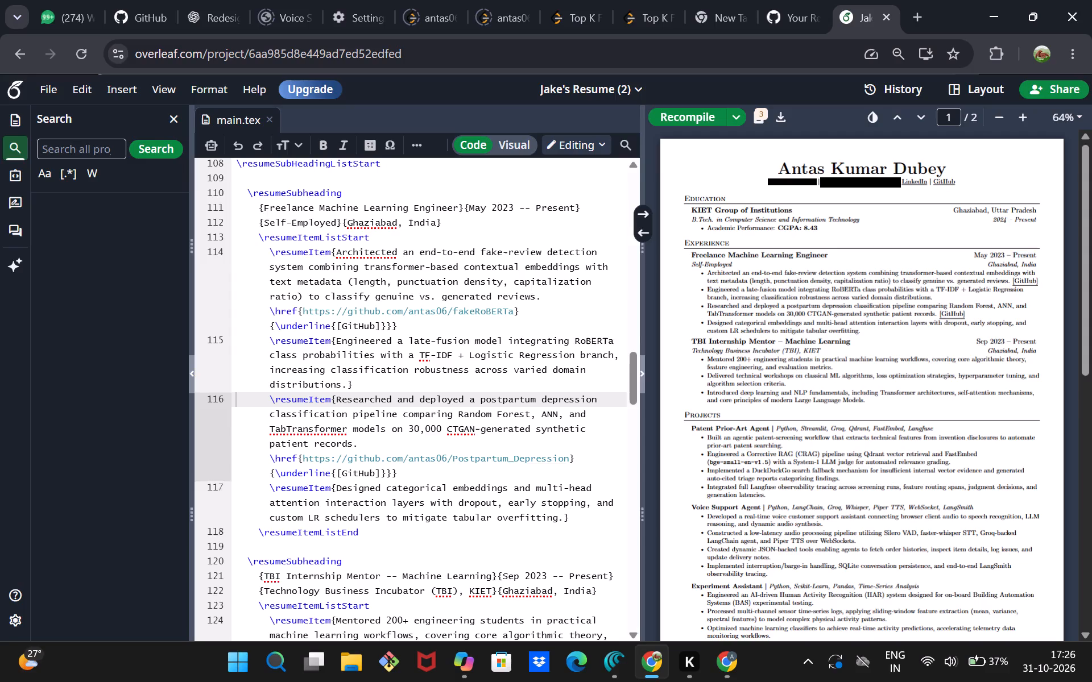
{"action": "left_click_drag", "start_coordinate": [1014, 340], "coordinate": [1037, 337]}
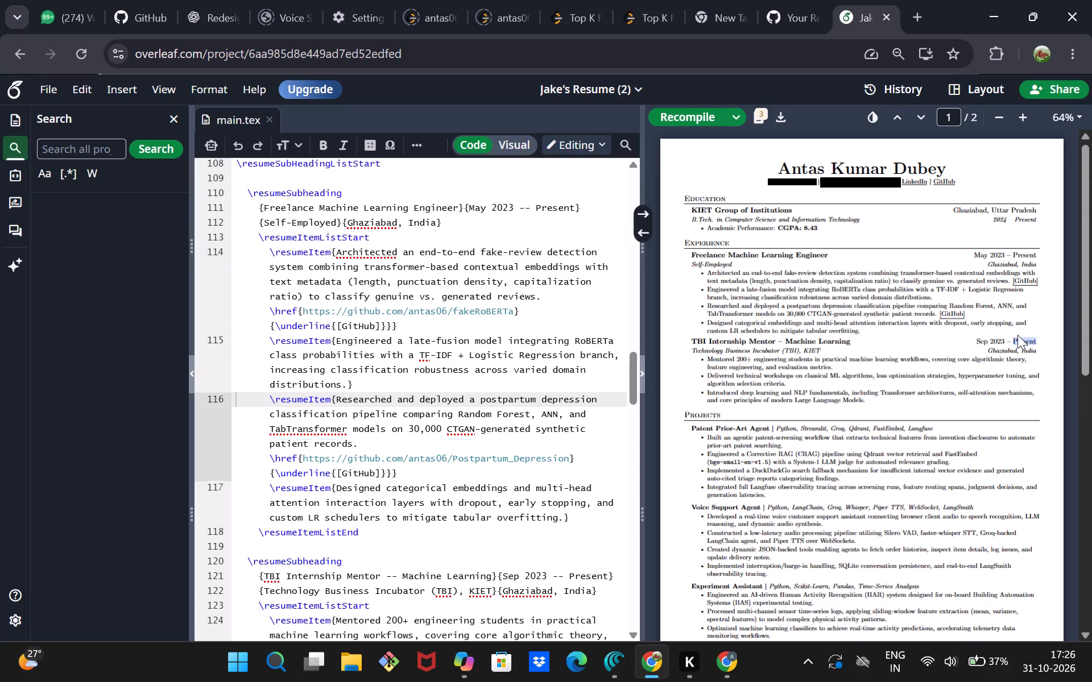
{"action": "left_click", "coordinate": [1017, 335]}
{"action": "double_click", "coordinate": [1023, 338]}
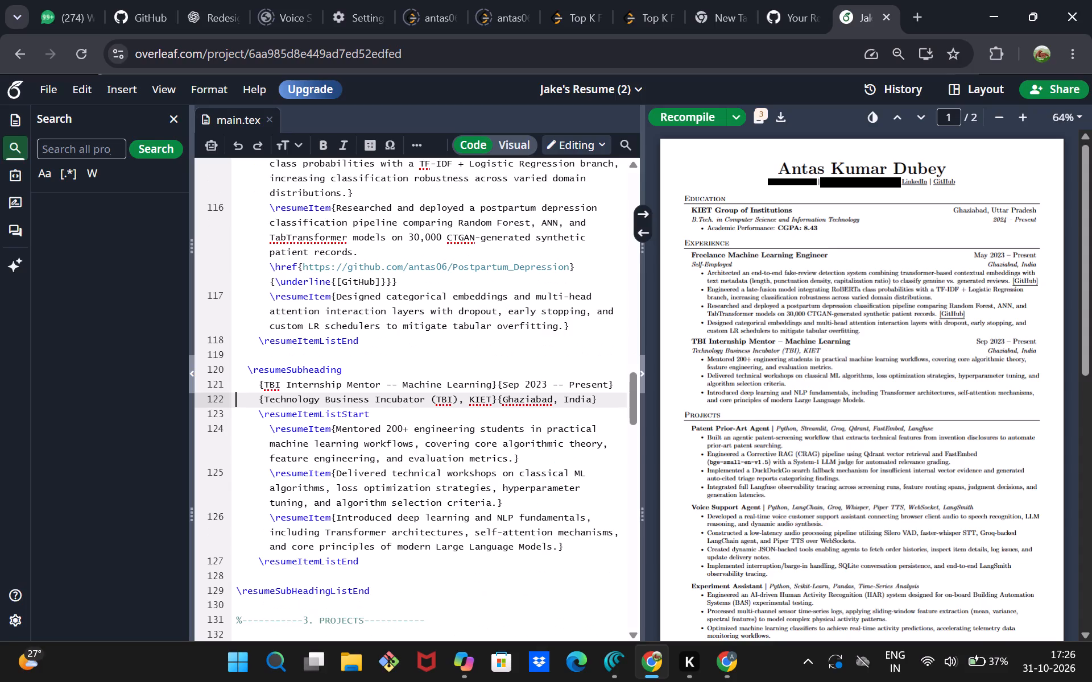
{"action": "left_click", "coordinate": [545, 386]}
{"action": "key", "text": "BackSpace"}
{"action": "key", "text": "6"}
{"action": "key", "text": "Left"}
{"action": "key", "text": "Left"}
{"action": "key", "text": "Left"}
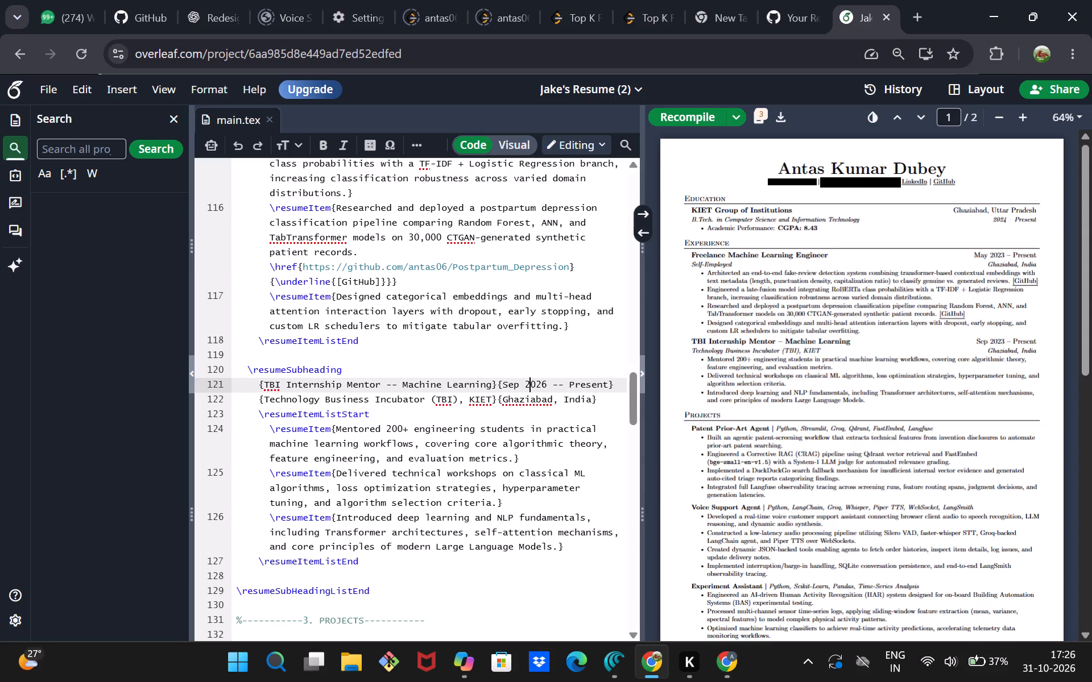
{"action": "key", "text": "Left"}
{"action": "key", "text": "Left"}
{"action": "key", "text": "BackSpace"}
{"action": "key", "text": "BackSpace"}
{"action": "key", "text": "BackSpace"}
{"action": "type", "text": "June"}
Set the end date of the TBI Internship Mentor entry to August 2026 and recompile the resume.
{"action": "left_click_drag", "start_coordinate": [614, 385], "coordinate": [604, 385]}
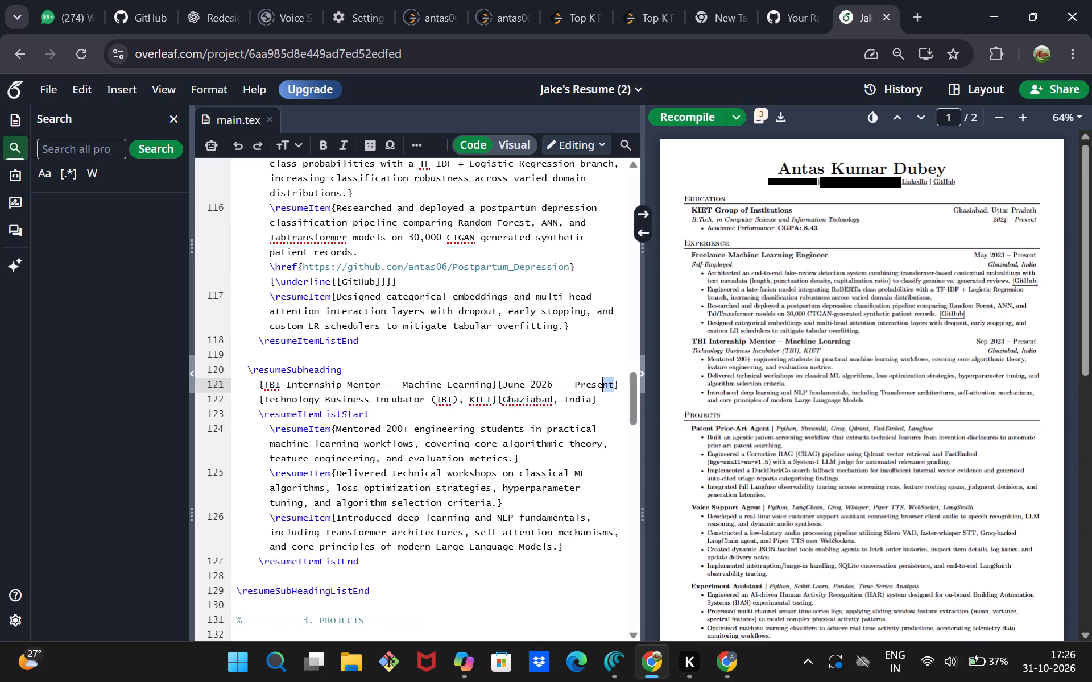
{"action": "left_click_drag", "start_coordinate": [604, 385], "coordinate": [575, 384]}
{"action": "type", "text": "Auhust"}
{"action": "key", "text": "space"}
{"action": "key", "text": "BackSpace"}
{"action": "key", "text": "BackSpace"}
{"action": "key", "text": "BackSpace"}
{"action": "key", "text": "BackSpace"}
{"action": "key", "text": "BackSpace"}
{"action": "type", "text": "gust 2026"}
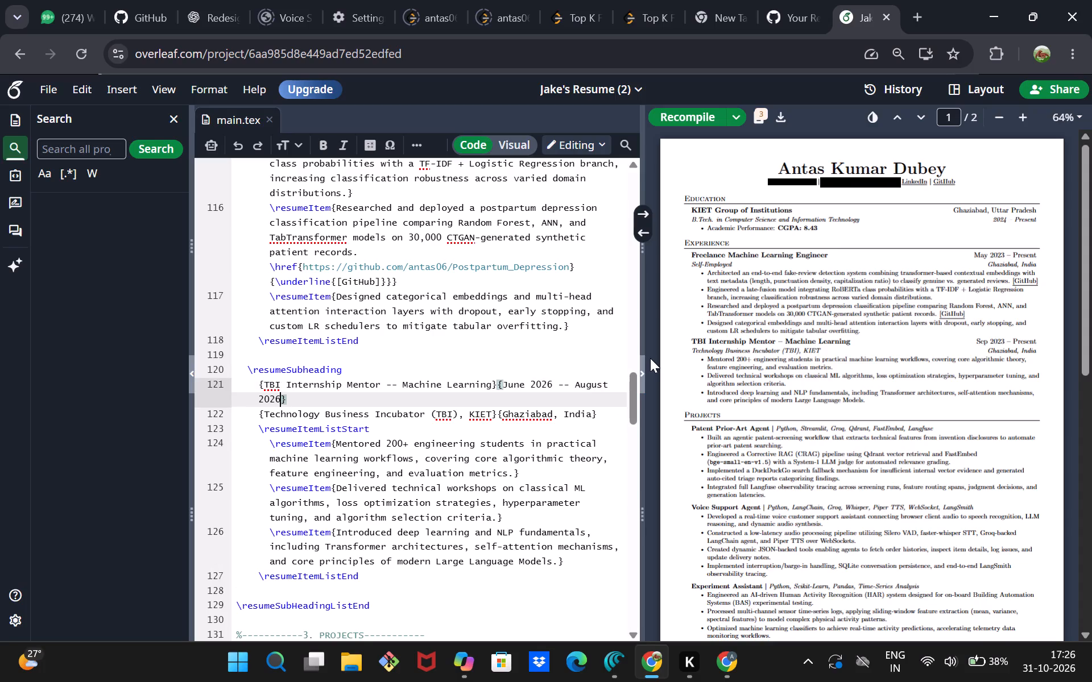
{"action": "left_click", "coordinate": [668, 116]}
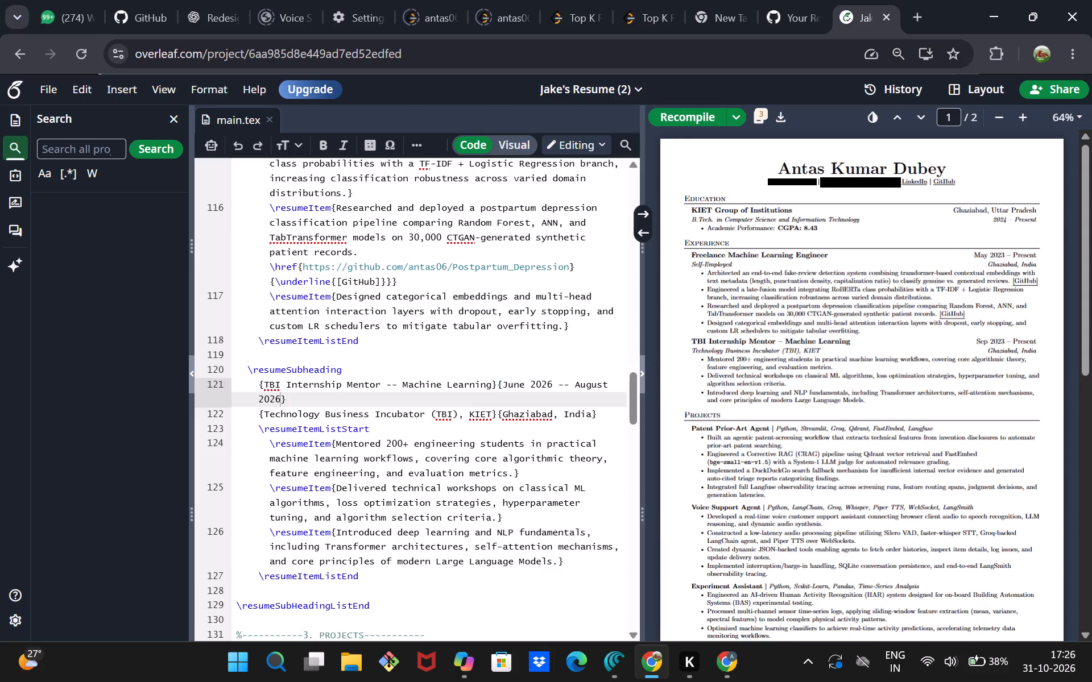
Set the start date of the Freelance Machine Learning Engineer entry to Feb 2024 and recompile the resume.
{"action": "scroll", "coordinate": [503, 527], "scroll_direction": "up", "scroll_amount": 2}
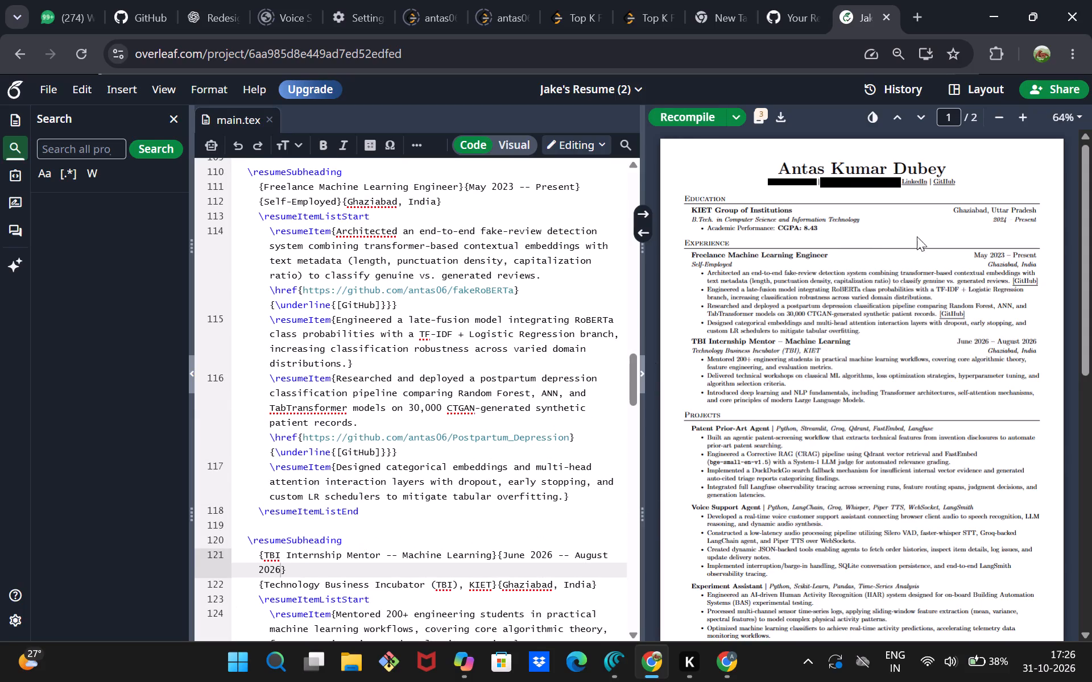
{"action": "double_click", "coordinate": [984, 250]}
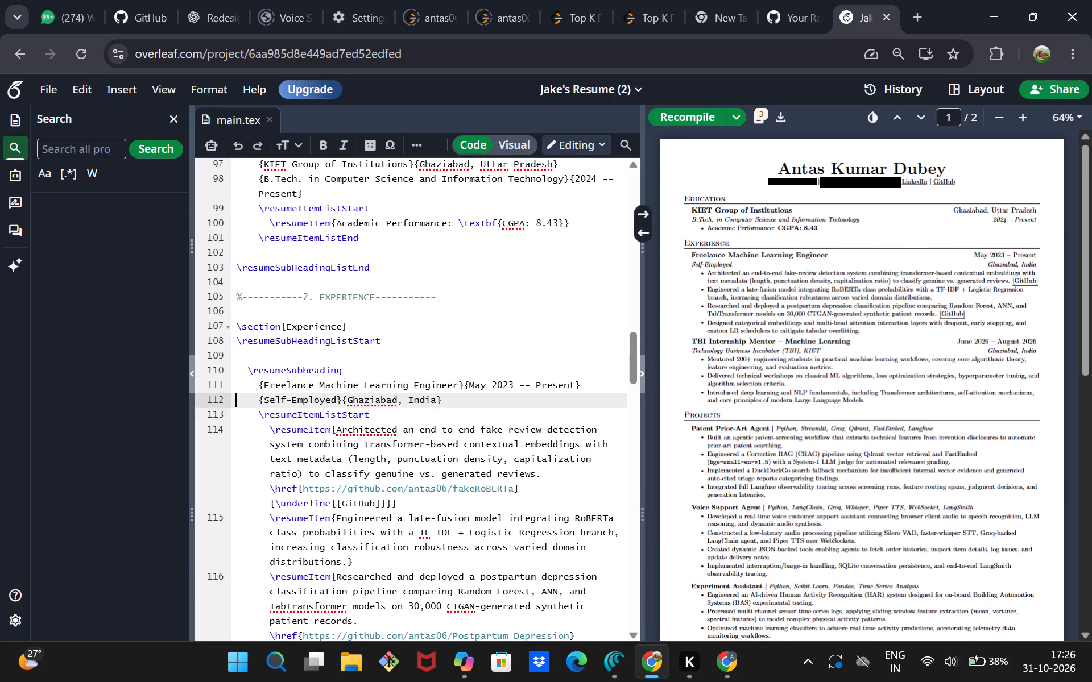
{"action": "left_click_drag", "start_coordinate": [484, 384], "coordinate": [481, 384]}
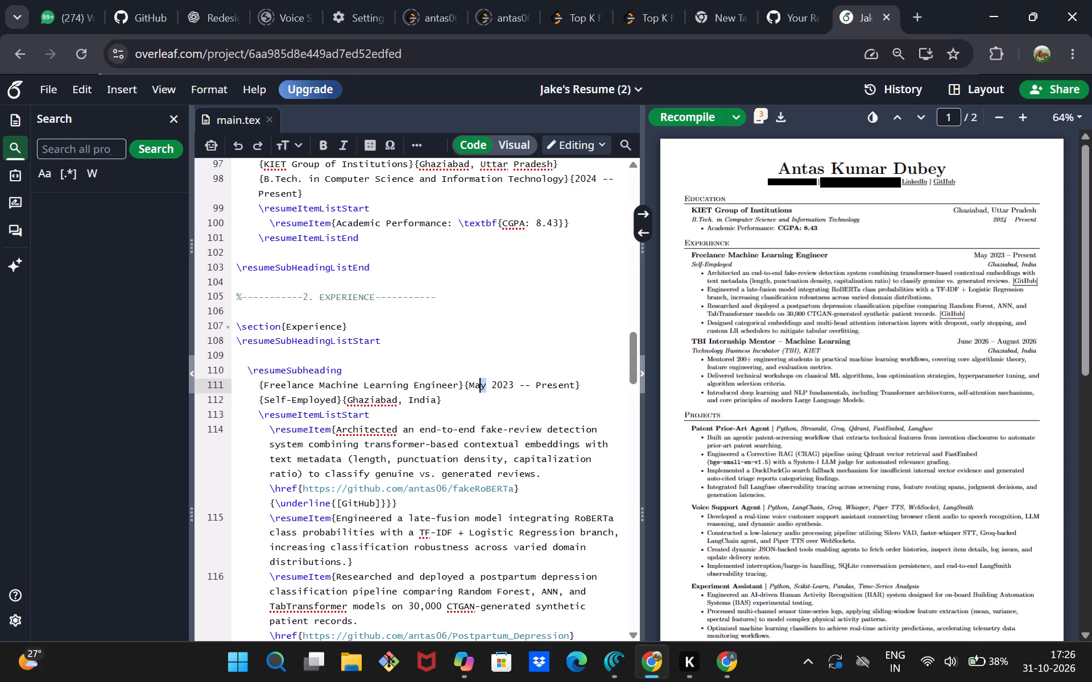
{"action": "left_click_drag", "start_coordinate": [481, 384], "coordinate": [469, 384]}
{"action": "type", "text": "feb"}
{"action": "key", "text": "BackSpace"}
{"action": "key", "text": "BackSpace"}
{"action": "key", "text": "BackSpace"}
{"action": "type", "text": "Feb"}
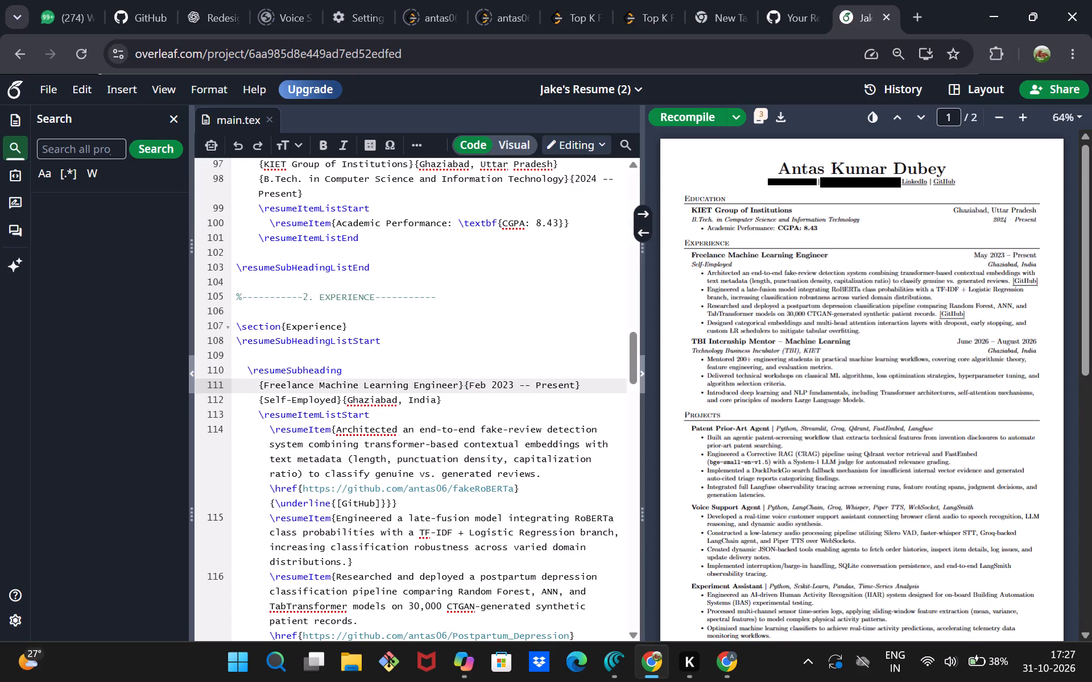
{"action": "key", "text": "Right"}
{"action": "key", "text": "Right"}
{"action": "key", "text": "Right"}
{"action": "key", "text": "Right"}
{"action": "key", "text": "Right"}
{"action": "key", "text": "BackSpace"}
{"action": "key", "text": "4"}
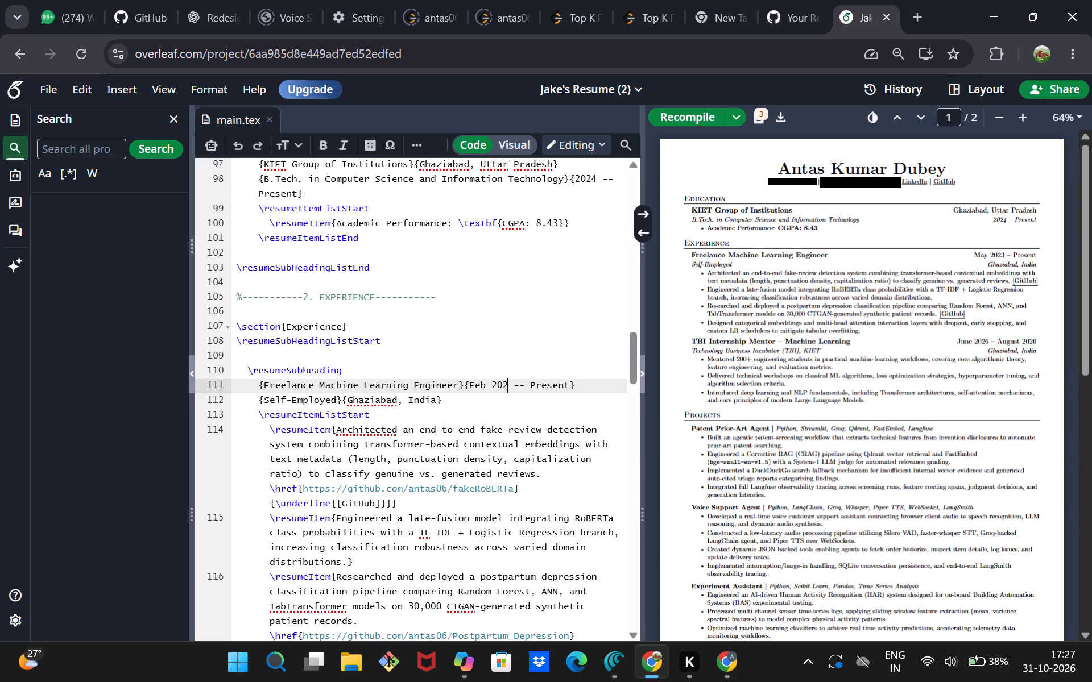
{"action": "left_click", "coordinate": [664, 115]}
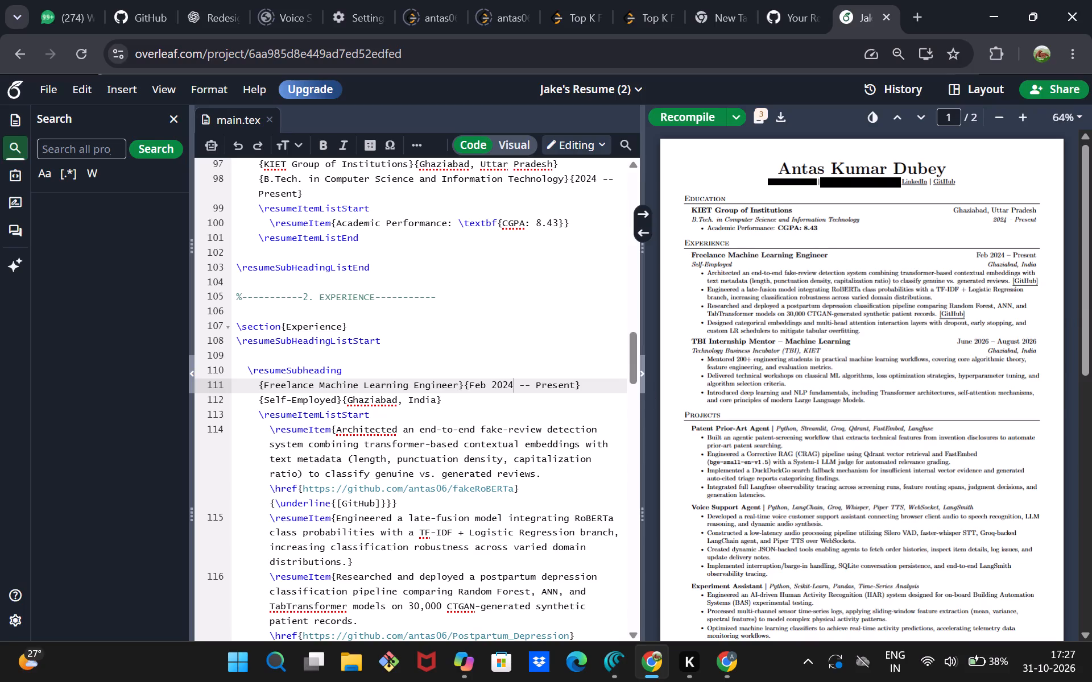
Set the location of the Freelance Machine Learning Engineer entry to Hybrid and recompile the resume.
{"action": "left_click_drag", "start_coordinate": [436, 401], "coordinate": [346, 395]}
{"action": "type", "text": "Remort"}
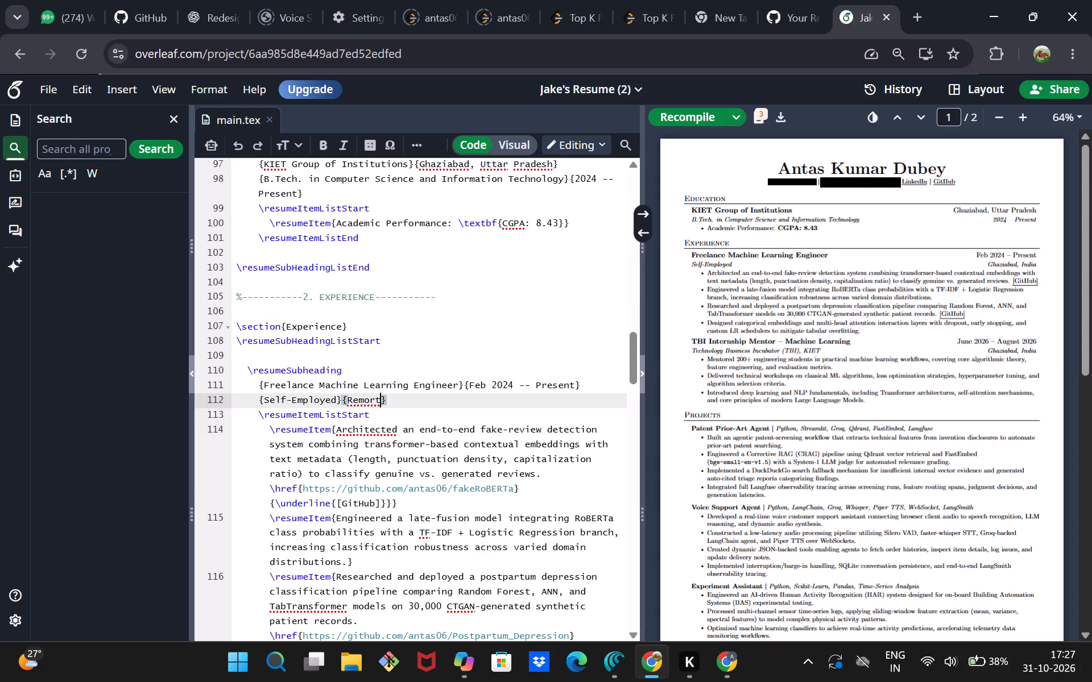
{"action": "key", "text": "BackSpace"}
{"action": "key", "text": "BackSpace"}
{"action": "key", "text": "t"}
{"action": "key", "text": "BackSpace"}
{"action": "key", "text": "BackSpace"}
{"action": "key", "text": "BackSpace"}
{"action": "key", "text": "BackSpace"}
{"action": "key", "text": "BackSpace"}
{"action": "type", "text": "Hybrid"}
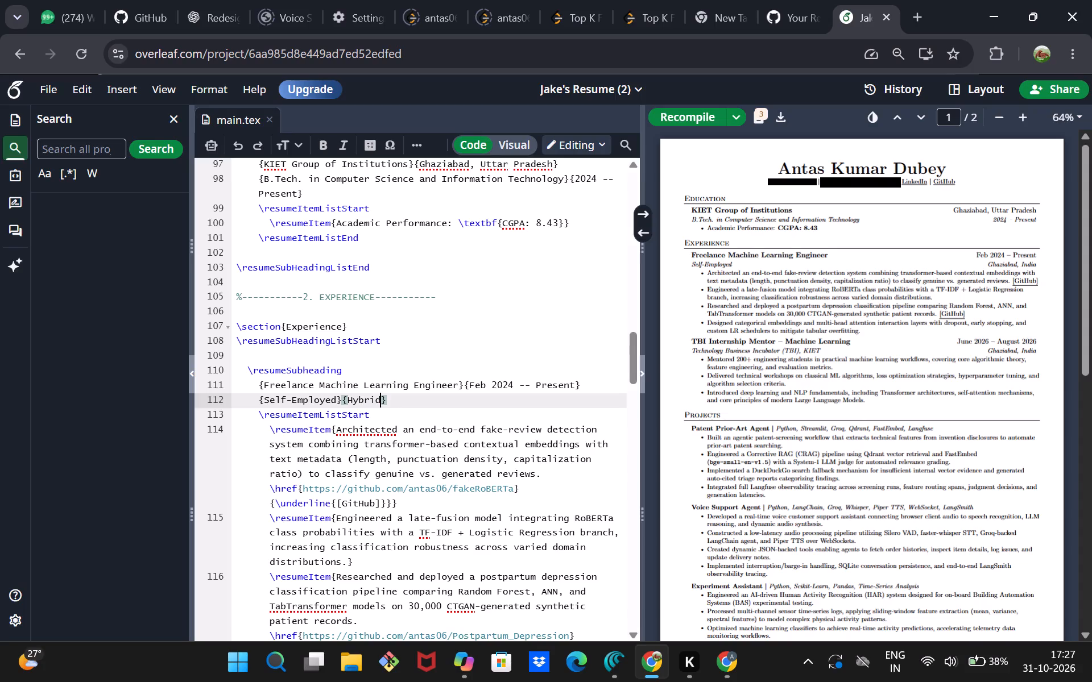
{"action": "left_click", "coordinate": [691, 120]}
Delete the DuckDuckGo search fallback bullet from the Patent Prior-Art Agent project, leaving no blank line in the source.
{"action": "scroll", "coordinate": [1004, 373], "scroll_direction": "down", "scroll_amount": 1}
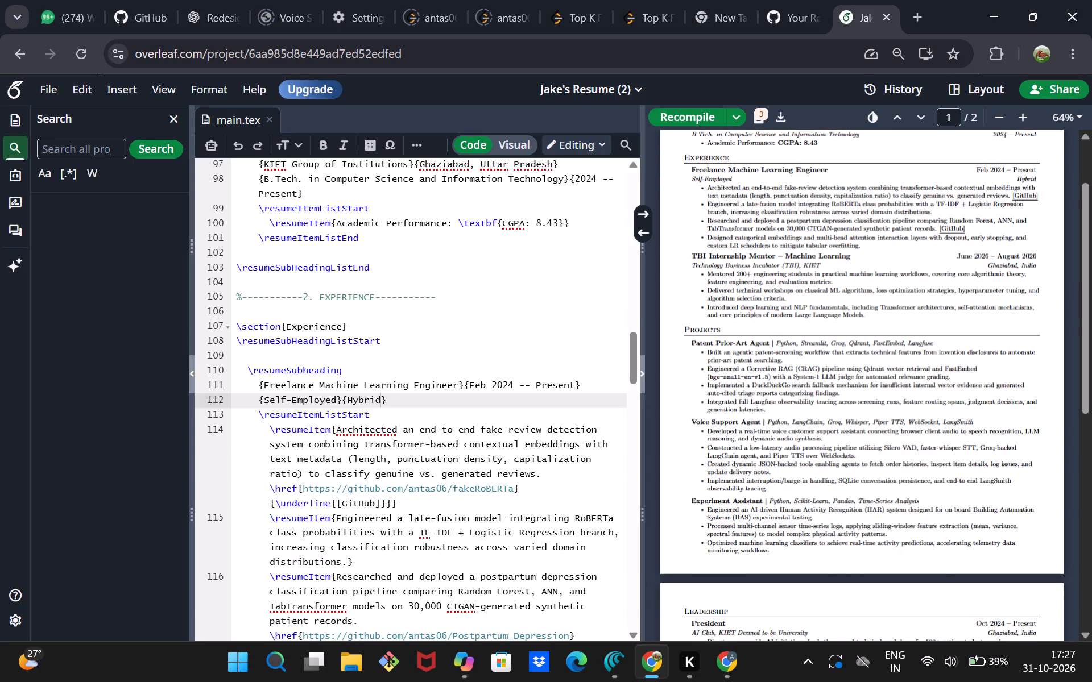
{"action": "scroll", "coordinate": [936, 298], "scroll_direction": "up", "scroll_amount": 2}
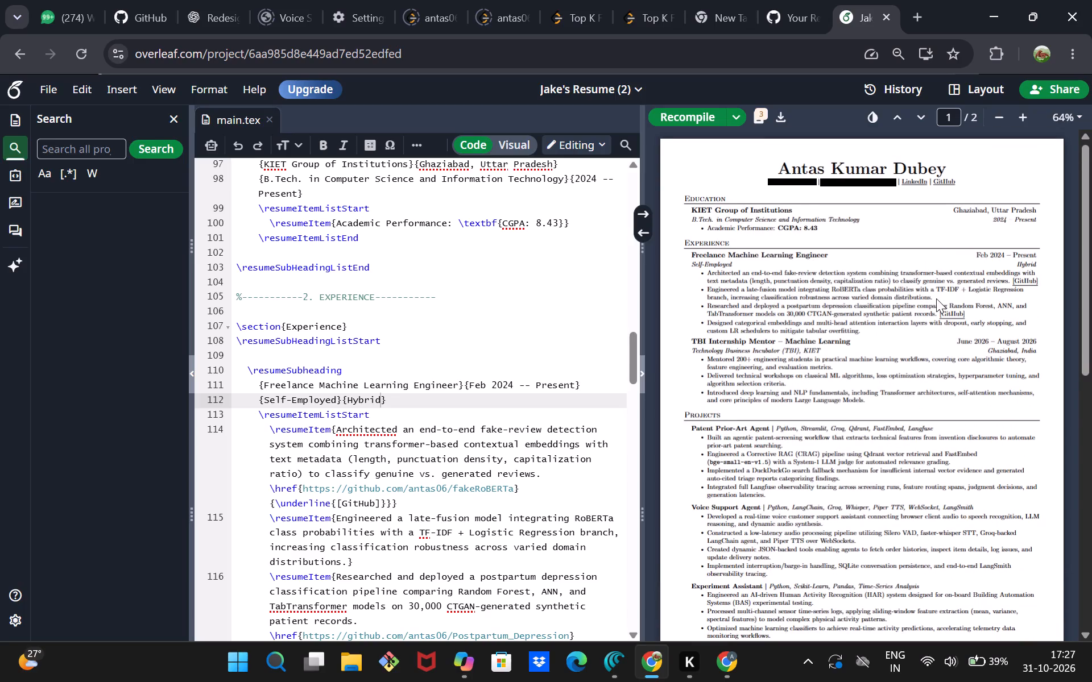
{"action": "scroll", "coordinate": [936, 298], "scroll_direction": "down", "scroll_amount": 5}
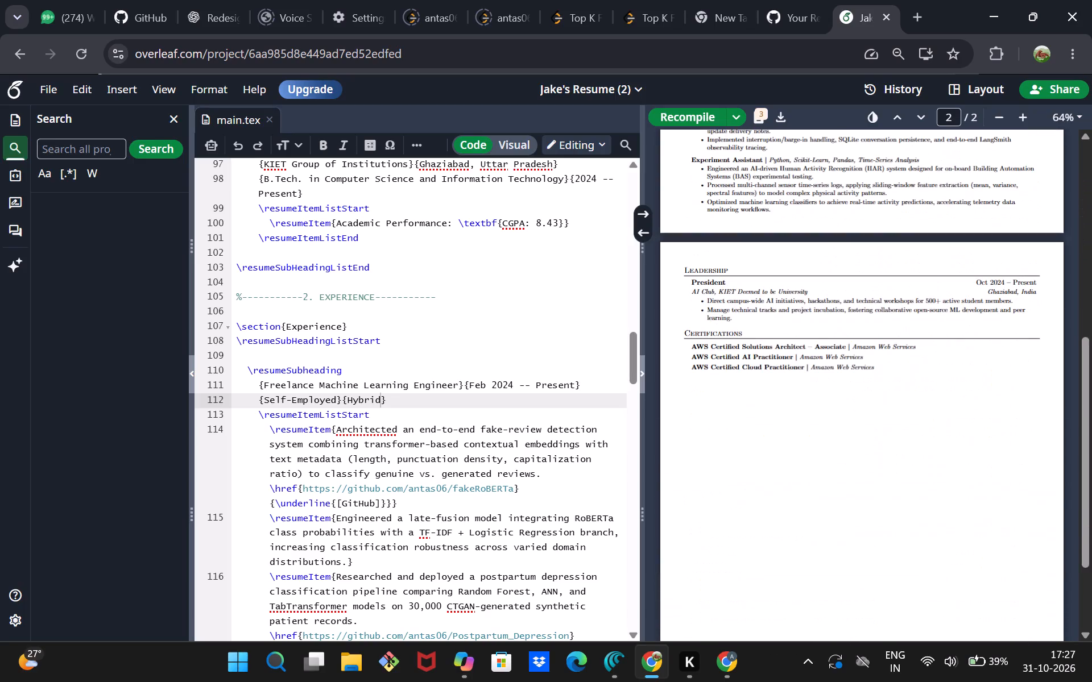
{"action": "scroll", "coordinate": [936, 298], "scroll_direction": "up", "scroll_amount": 3}
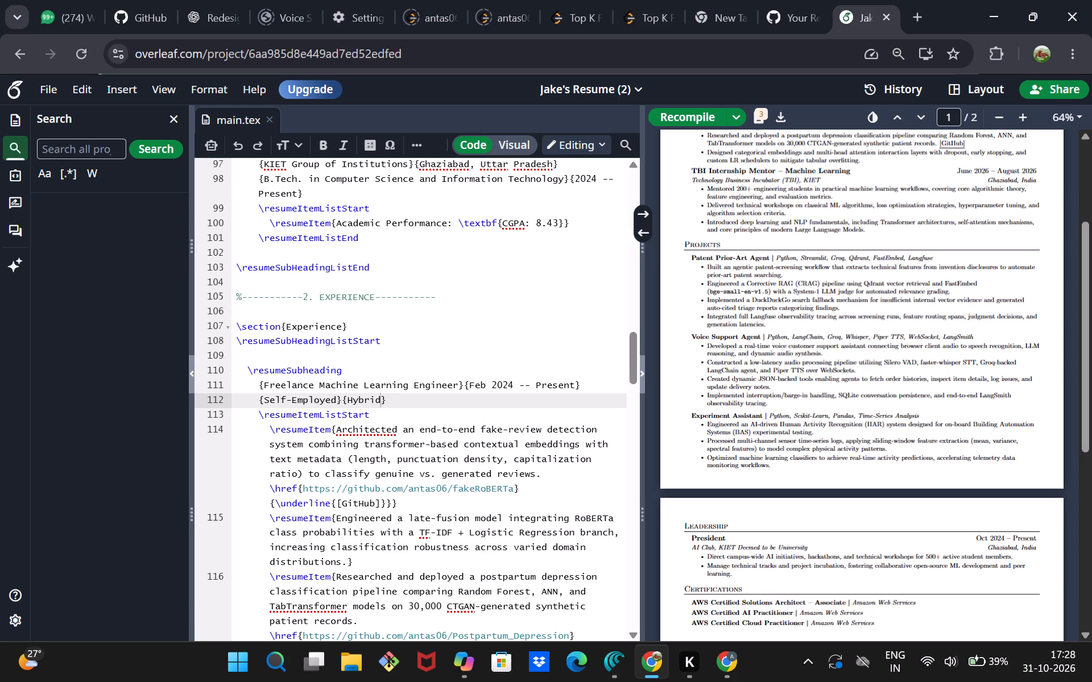
{"action": "double_click", "coordinate": [805, 305]}
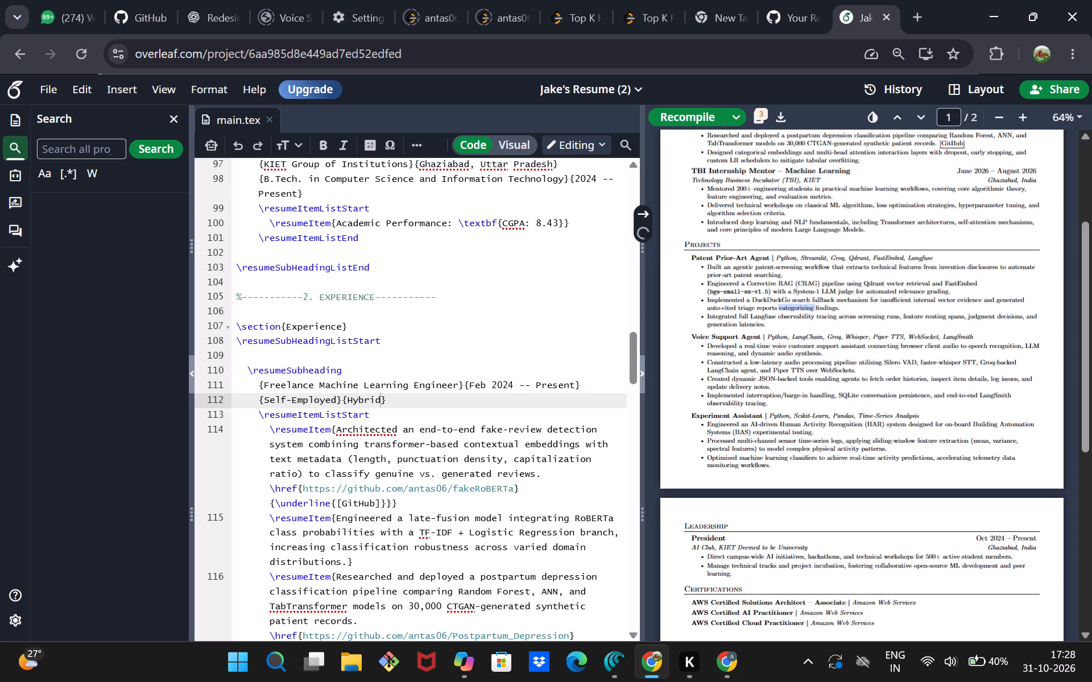
{"action": "left_click_drag", "start_coordinate": [524, 398], "coordinate": [246, 366]}
{"action": "key", "text": "BackSpace"}
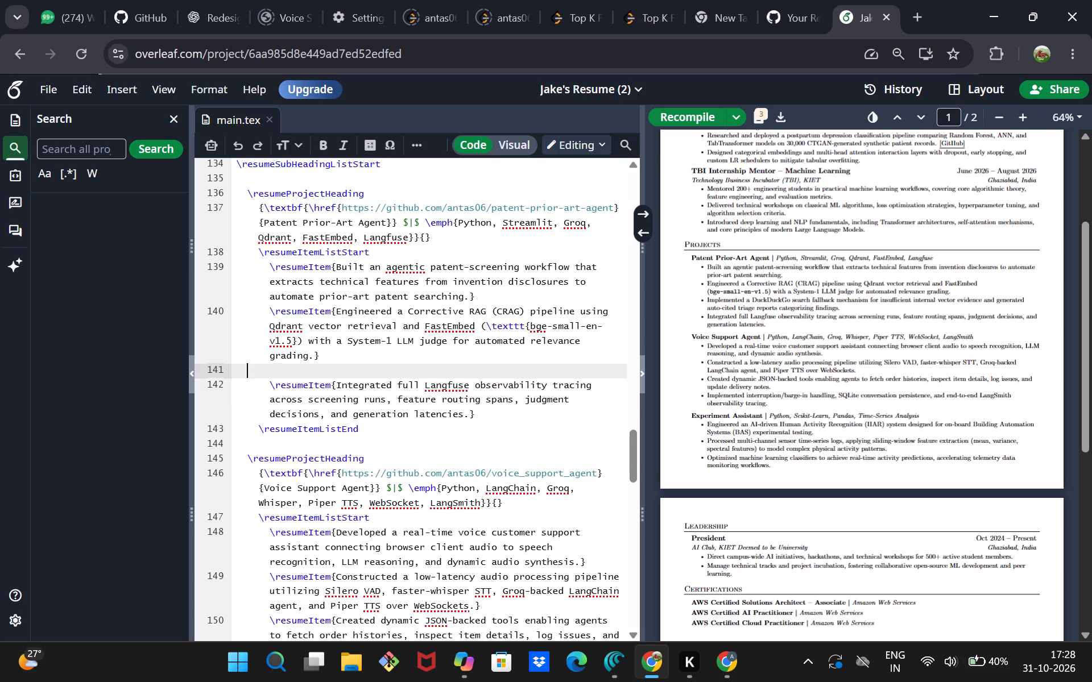
{"action": "key", "text": "BackSpace"}
{"action": "key", "text": "BackSpace"}
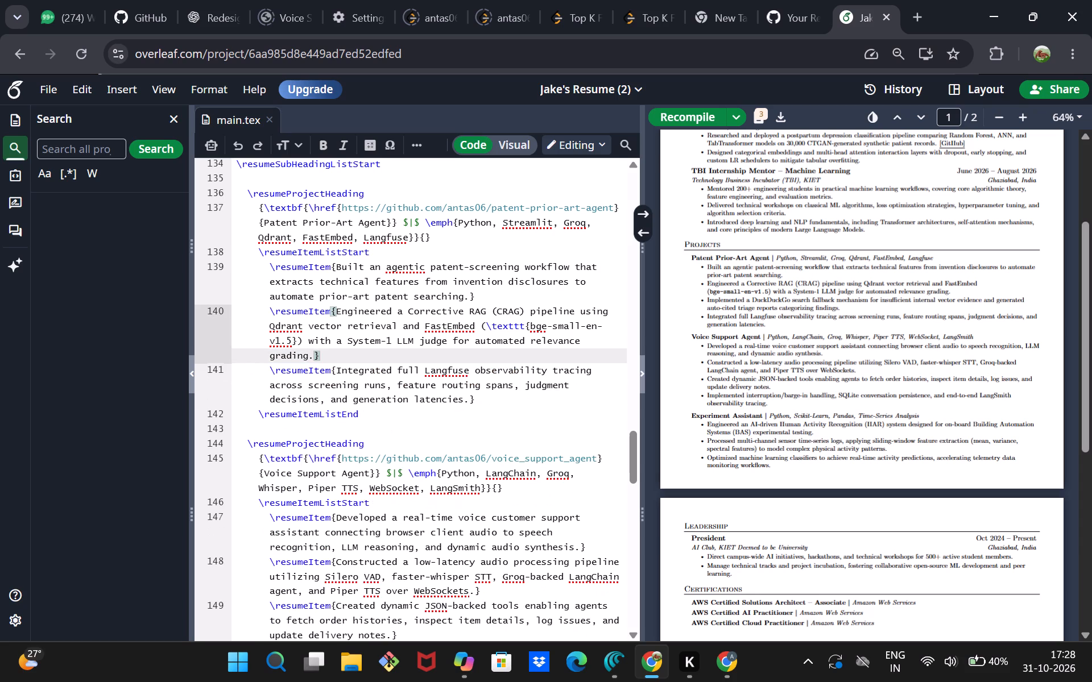
Delete the dynamic JSON-backed tools bullet from the Voice Support Agent project and recompile the resume.
{"action": "left_click", "coordinate": [747, 346]}
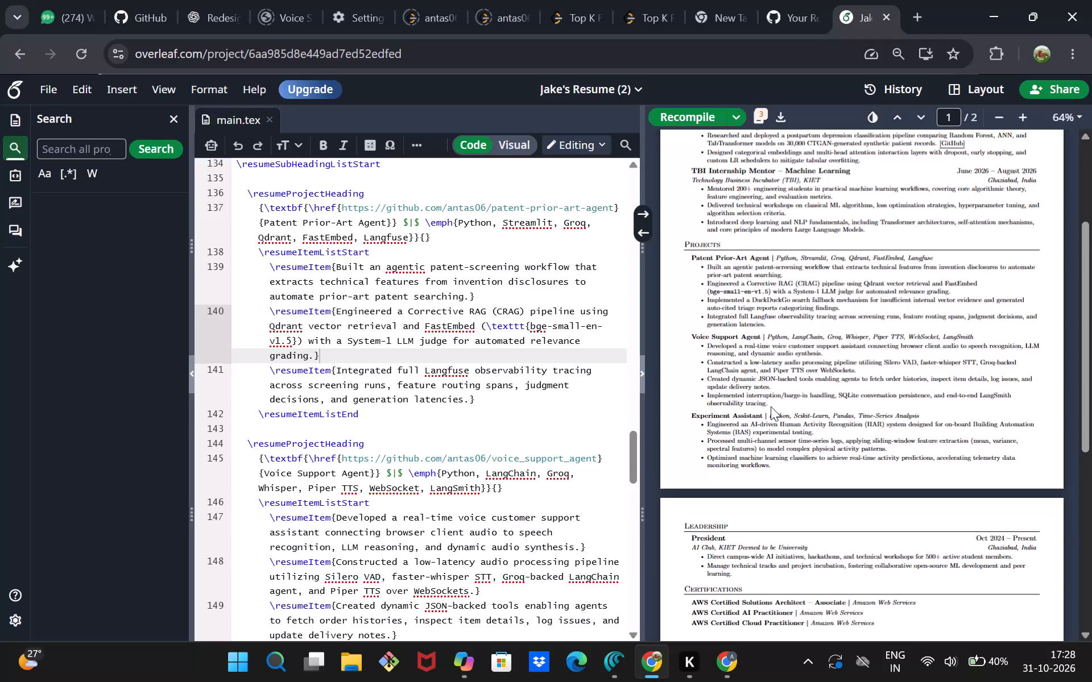
{"action": "left_click", "coordinate": [744, 383]}
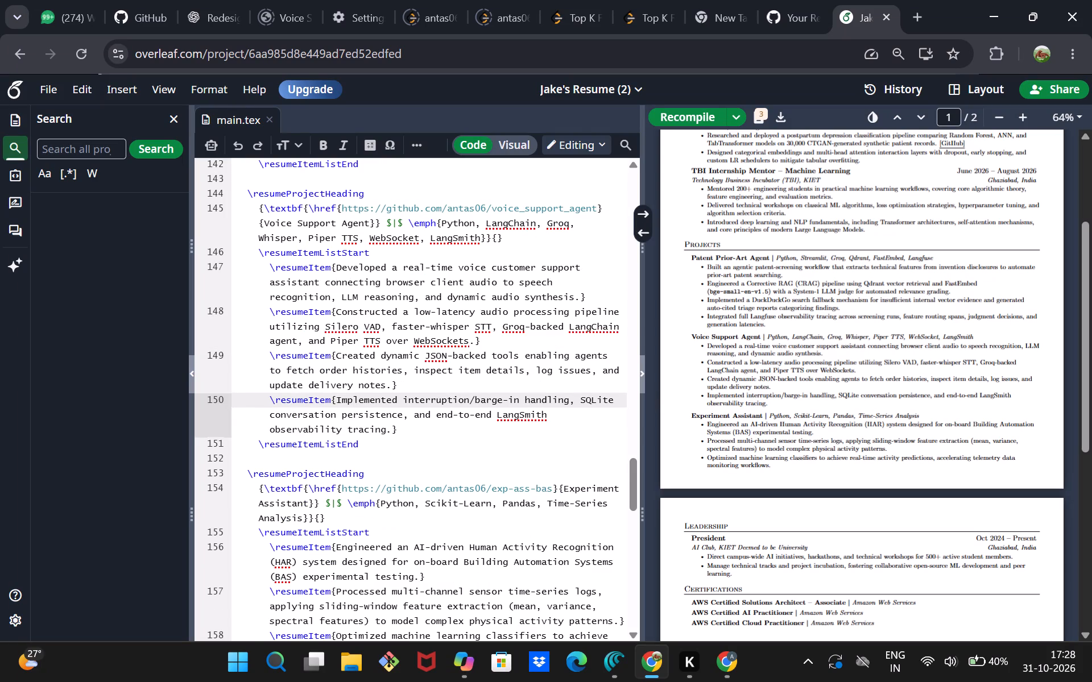
{"action": "left_click_drag", "start_coordinate": [415, 385], "coordinate": [218, 359]}
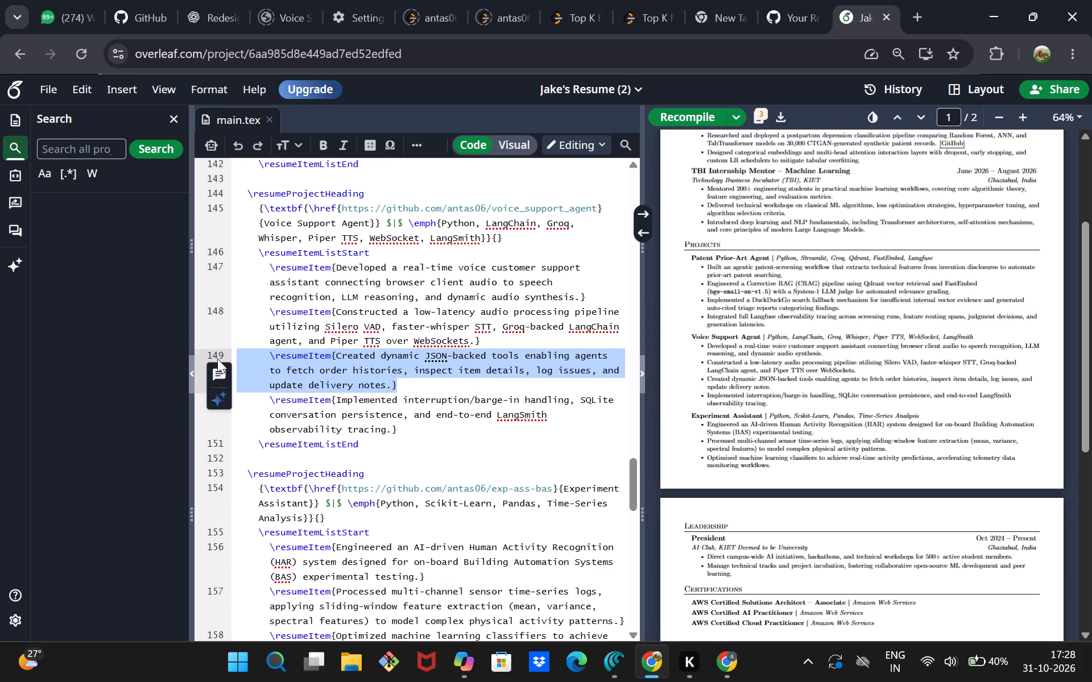
{"action": "key", "text": "BackSpace"}
{"action": "key", "text": "BackSpace"}
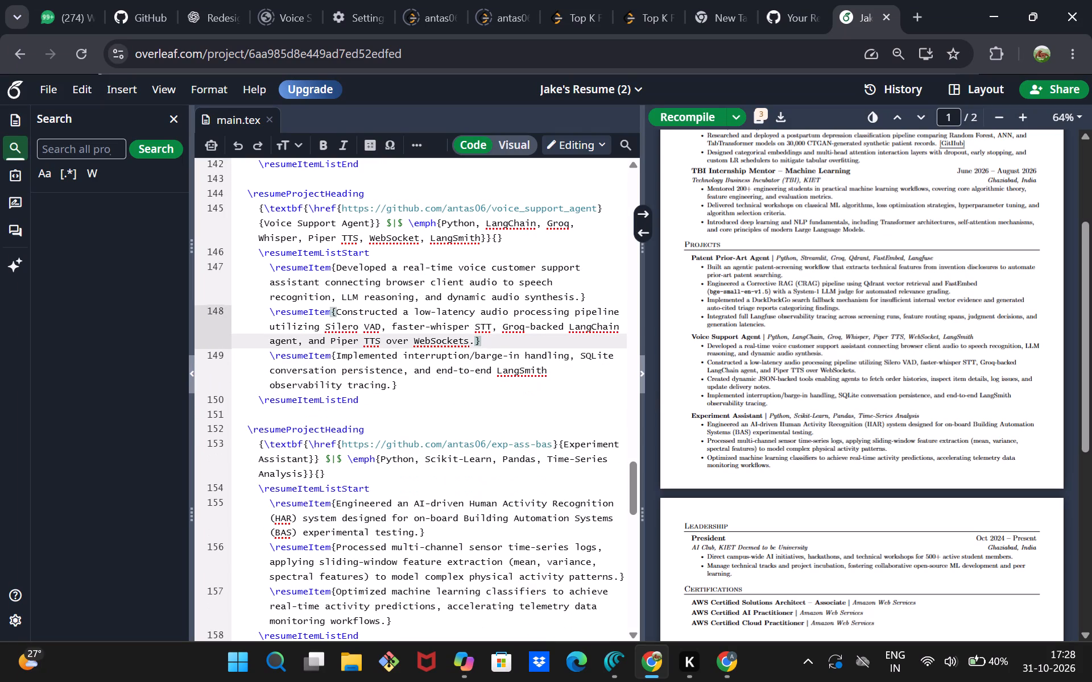
{"action": "left_click", "coordinate": [698, 113]}
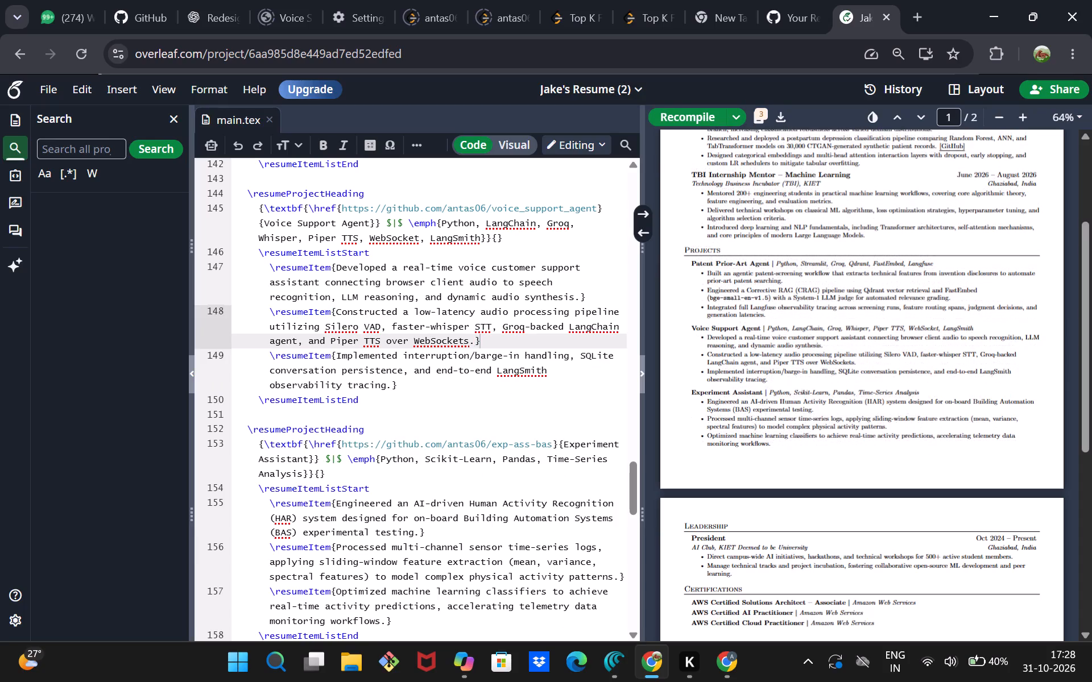
Review both pages of the recompiled resume PDF, checking the page break and the project entries.
{"action": "scroll", "coordinate": [945, 421], "scroll_direction": "up", "scroll_amount": 5}
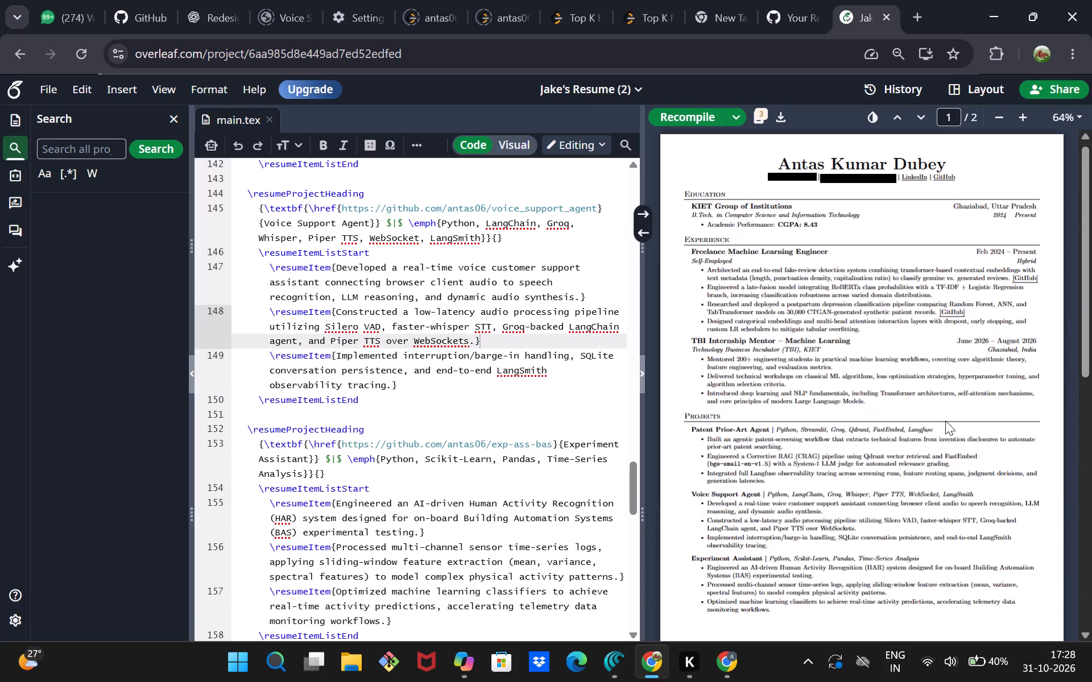
{"action": "scroll", "coordinate": [945, 421], "scroll_direction": "up", "scroll_amount": 2}
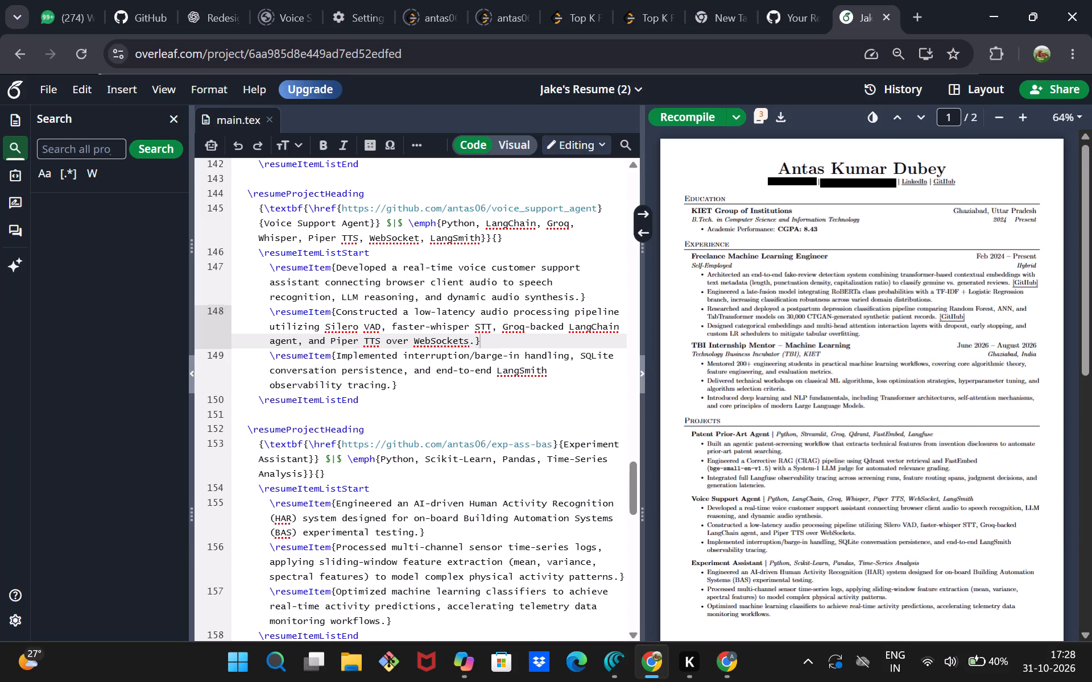
{"action": "scroll", "coordinate": [932, 450], "scroll_direction": "down", "scroll_amount": 8}
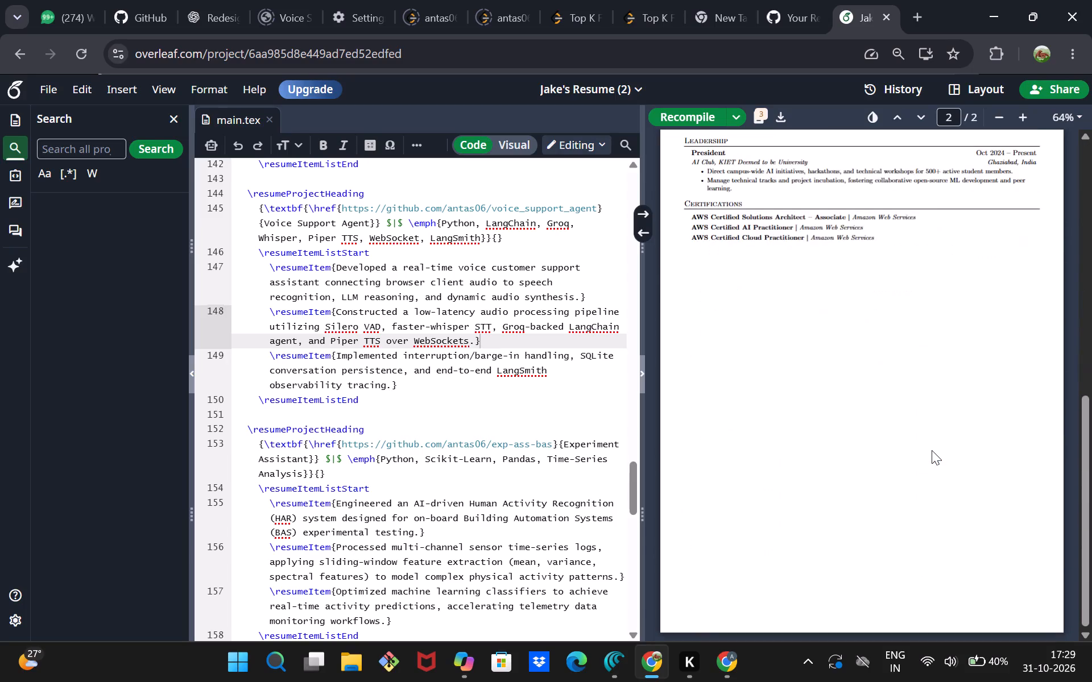
{"action": "scroll", "coordinate": [932, 450], "scroll_direction": "up", "scroll_amount": 3}
{"action": "scroll", "coordinate": [884, 469], "scroll_direction": "up", "scroll_amount": 1}
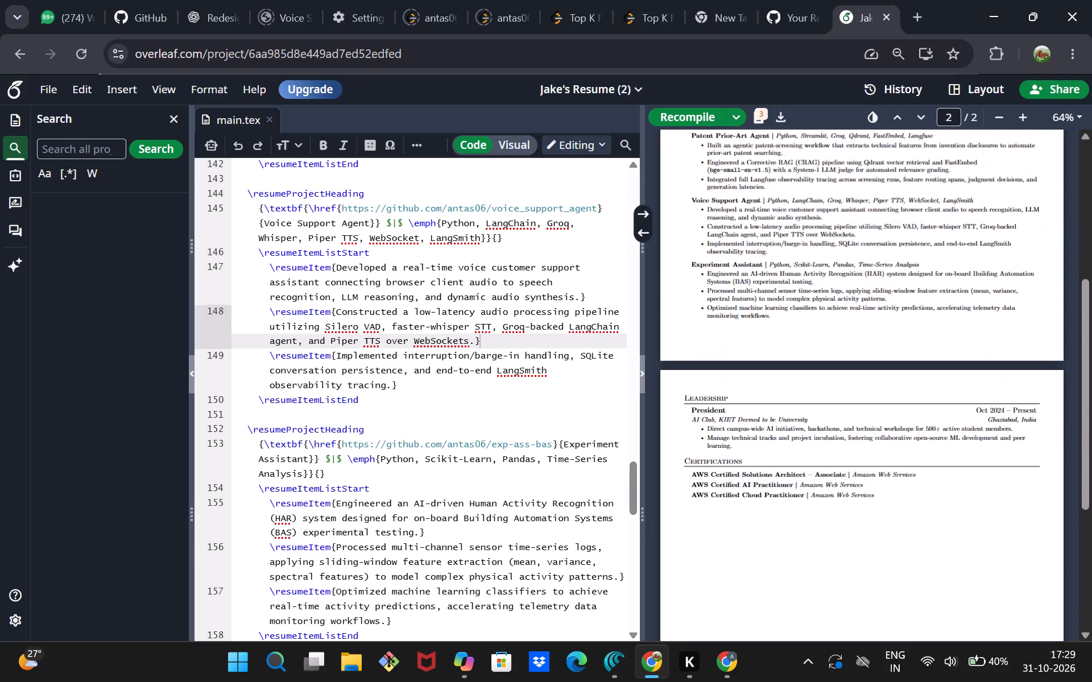
{"action": "scroll", "coordinate": [884, 469], "scroll_direction": "up", "scroll_amount": 1}
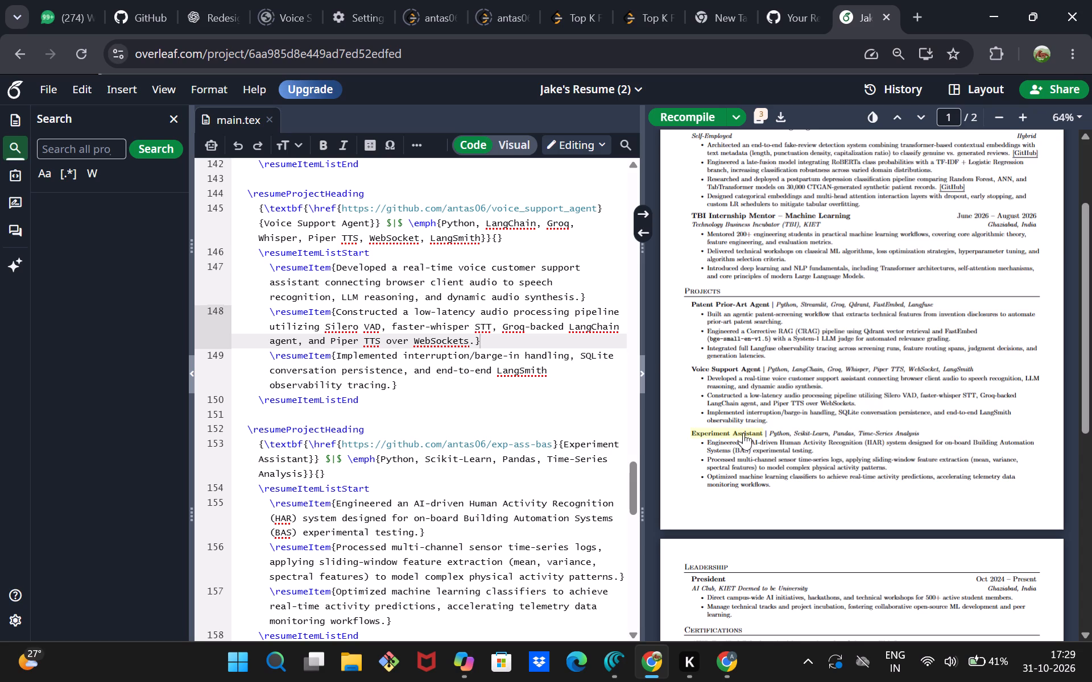
Shorten "Building Automation Systems (BAS)" to "BAS" in the first bullet of the Experiment Assistant project.
{"action": "double_click", "coordinate": [738, 450]}
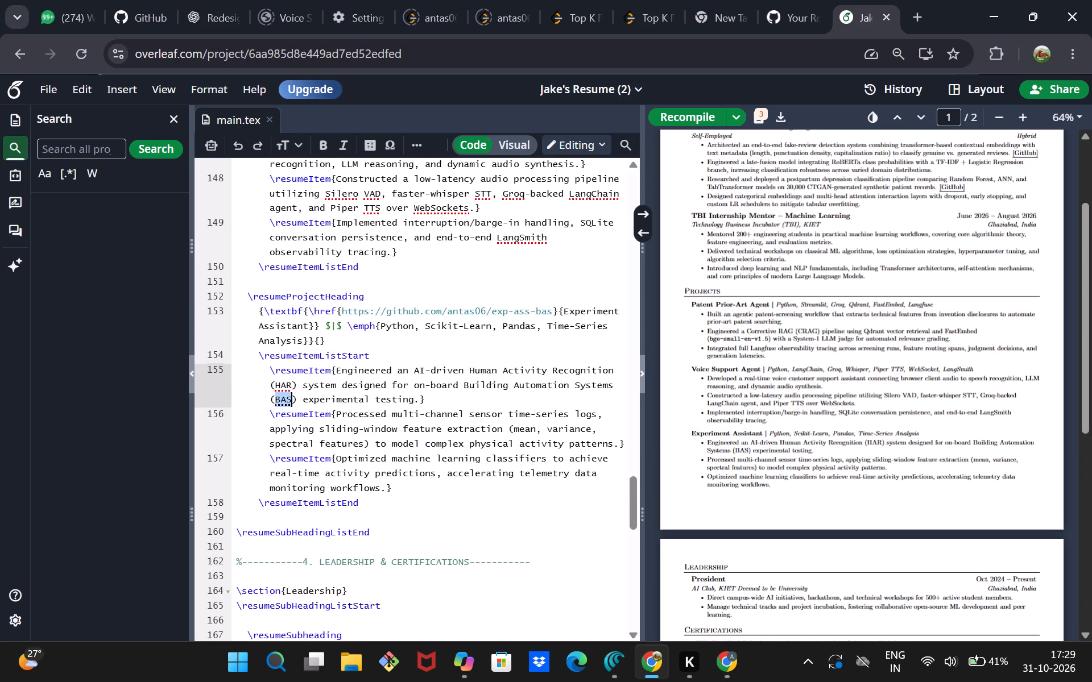
{"action": "left_click_drag", "start_coordinate": [611, 385], "coordinate": [450, 394]}
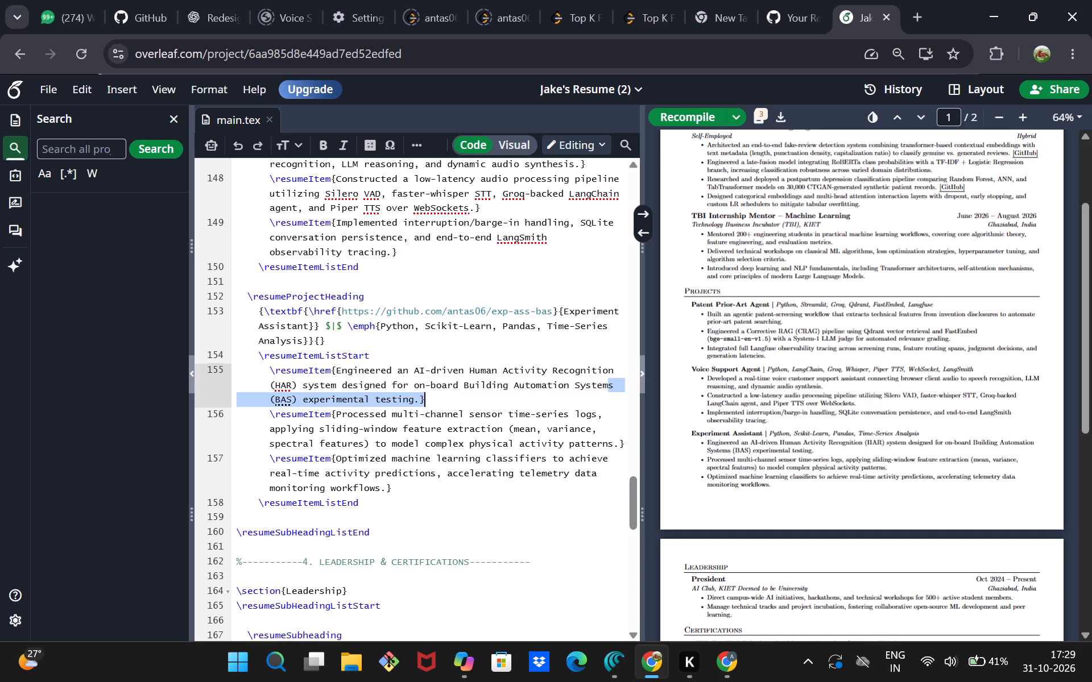
{"action": "left_click_drag", "start_coordinate": [450, 394], "coordinate": [464, 389]}
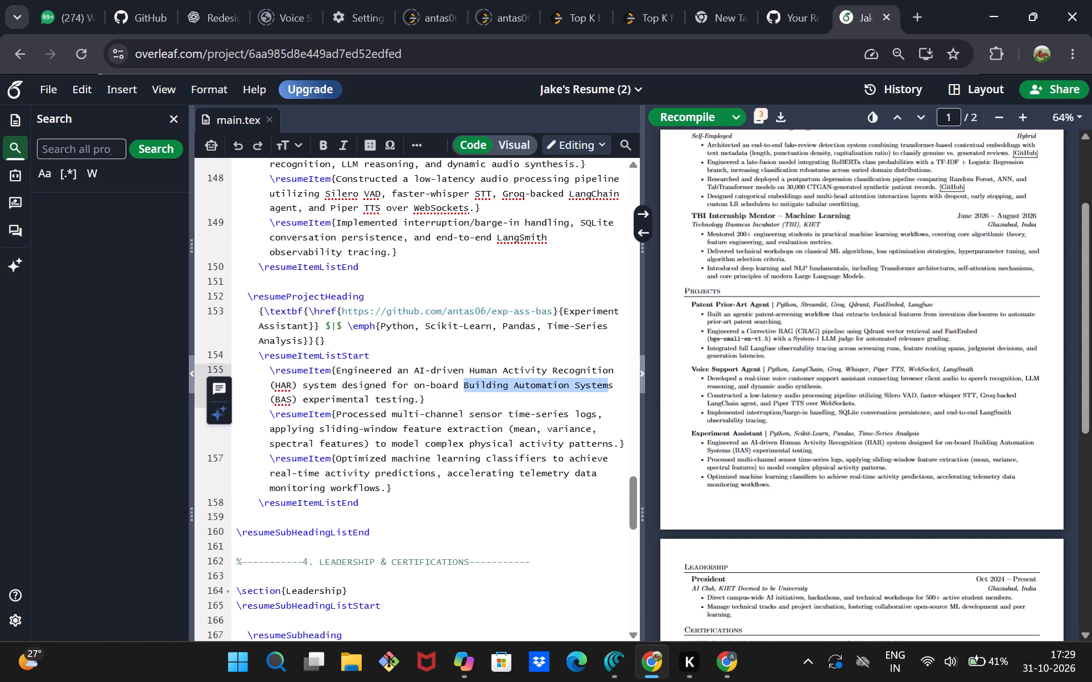
{"action": "key", "text": "BackSpace"}
{"action": "key", "text": "Right"}
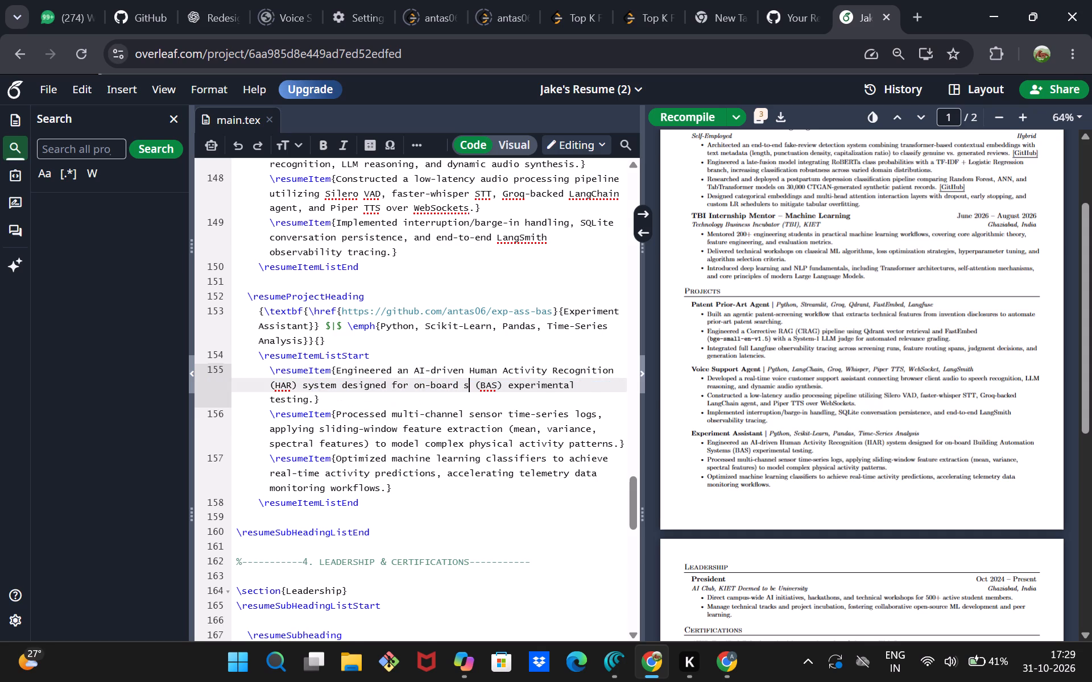
{"action": "key", "text": "BackSpace"}
{"action": "key", "text": "BackSpace"}
{"action": "key", "text": "Right"}
{"action": "key", "text": "Right"}
{"action": "key", "text": "Right"}
{"action": "key", "text": "Left"}
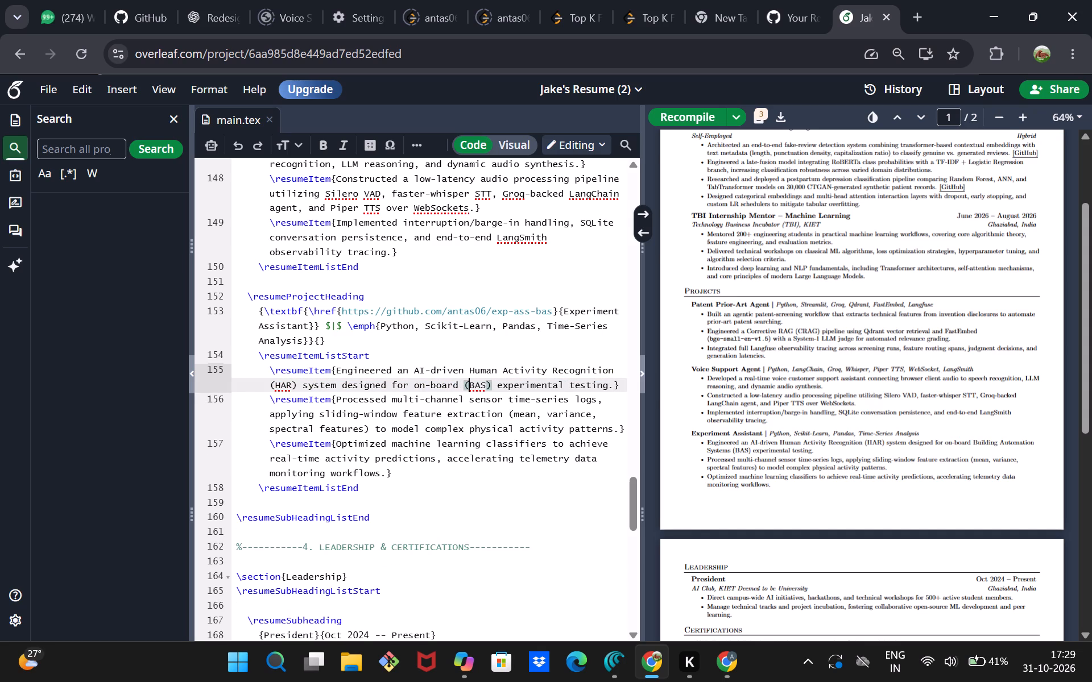
{"action": "key", "text": "BackSpace"}
{"action": "key", "text": "Right"}
{"action": "key", "text": "Right"}
{"action": "key", "text": "Right"}
{"action": "key", "text": "Right"}
{"action": "key", "text": "BackSpace"}
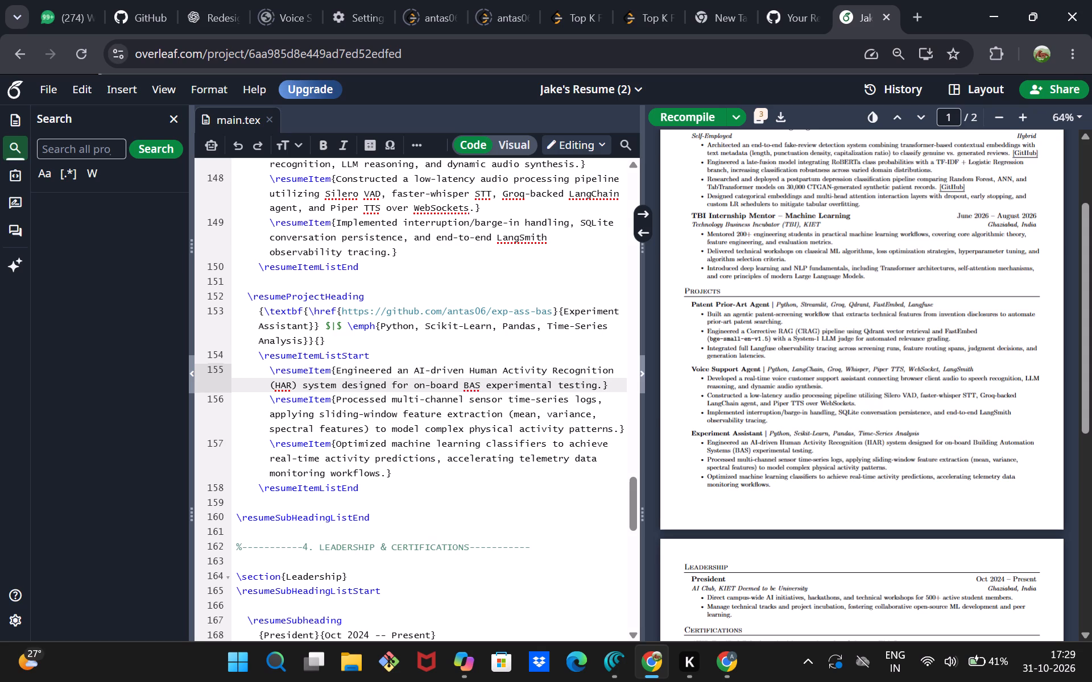
Delete the bullet about optimized machine learning classifiers from the Experiment Assistant project, along with its empty line.
{"action": "left_click_drag", "start_coordinate": [404, 473], "coordinate": [351, 463]}
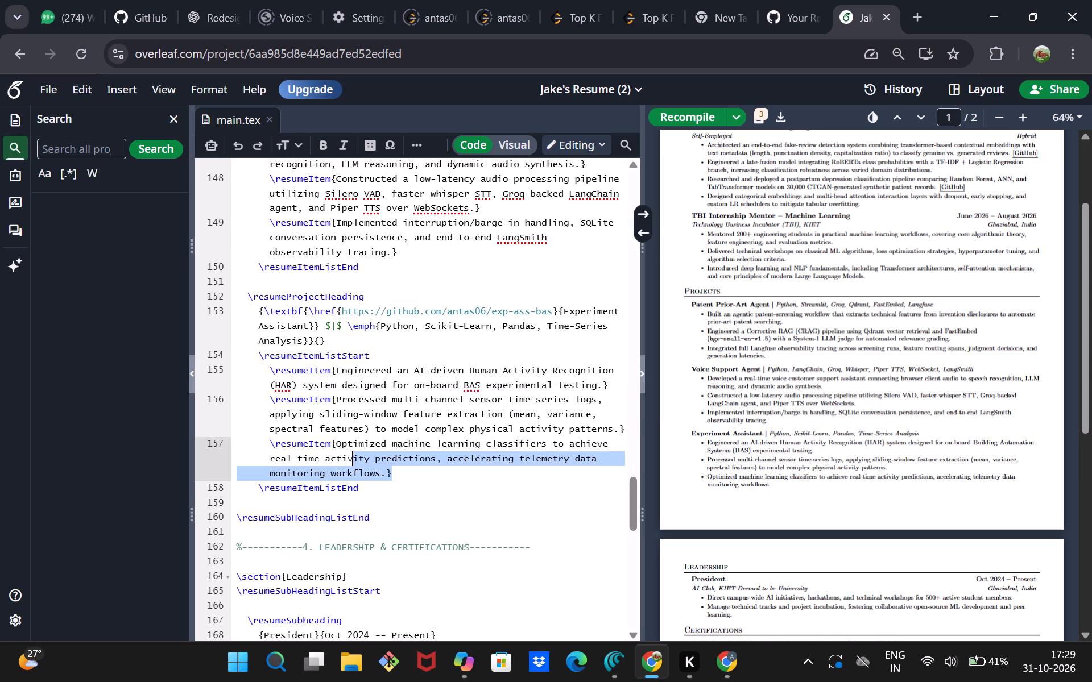
{"action": "left_click_drag", "start_coordinate": [351, 463], "coordinate": [272, 444]}
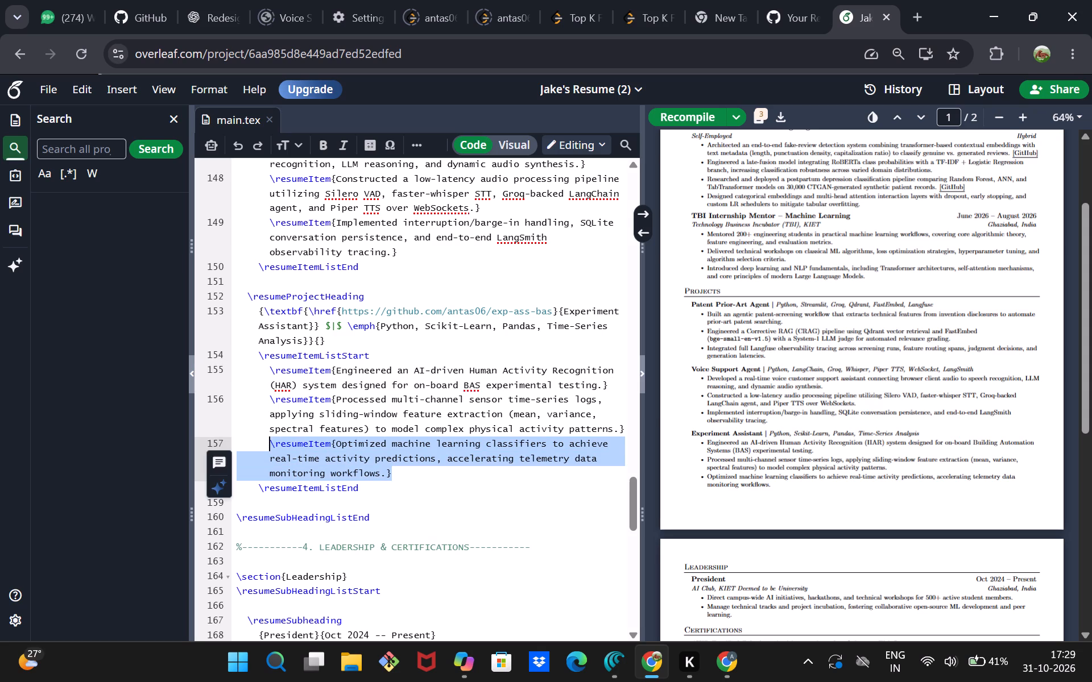
{"action": "key", "text": "BackSpace"}
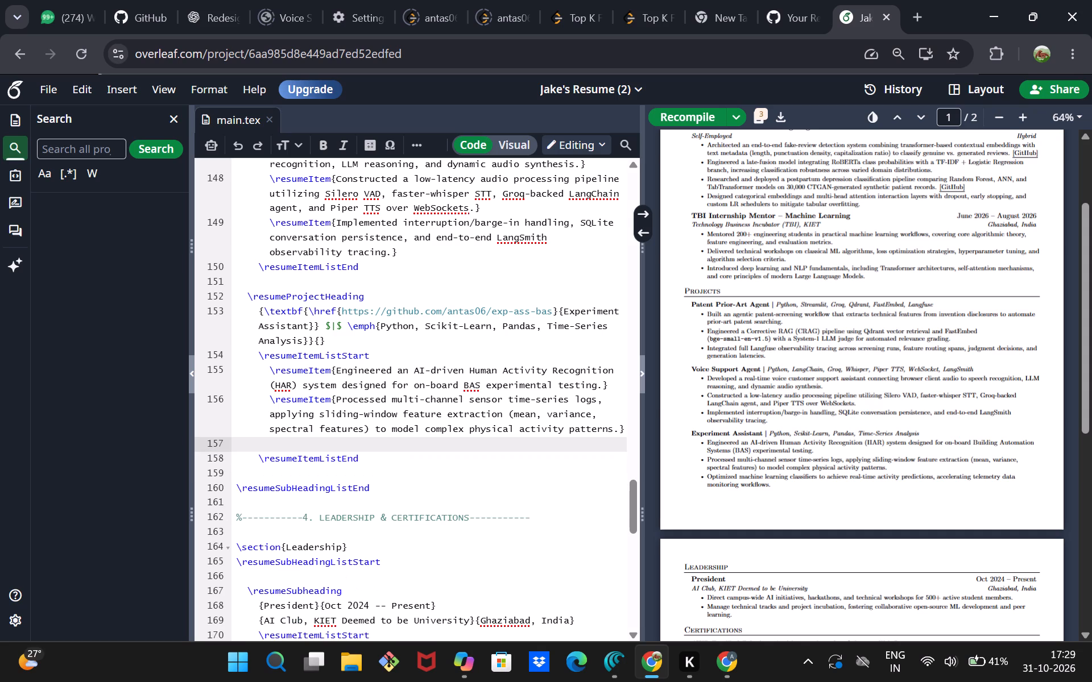
{"action": "key", "text": "BackSpace"}
{"action": "key", "text": "BackSpace"}
{"action": "key", "text": "BackSpace"}
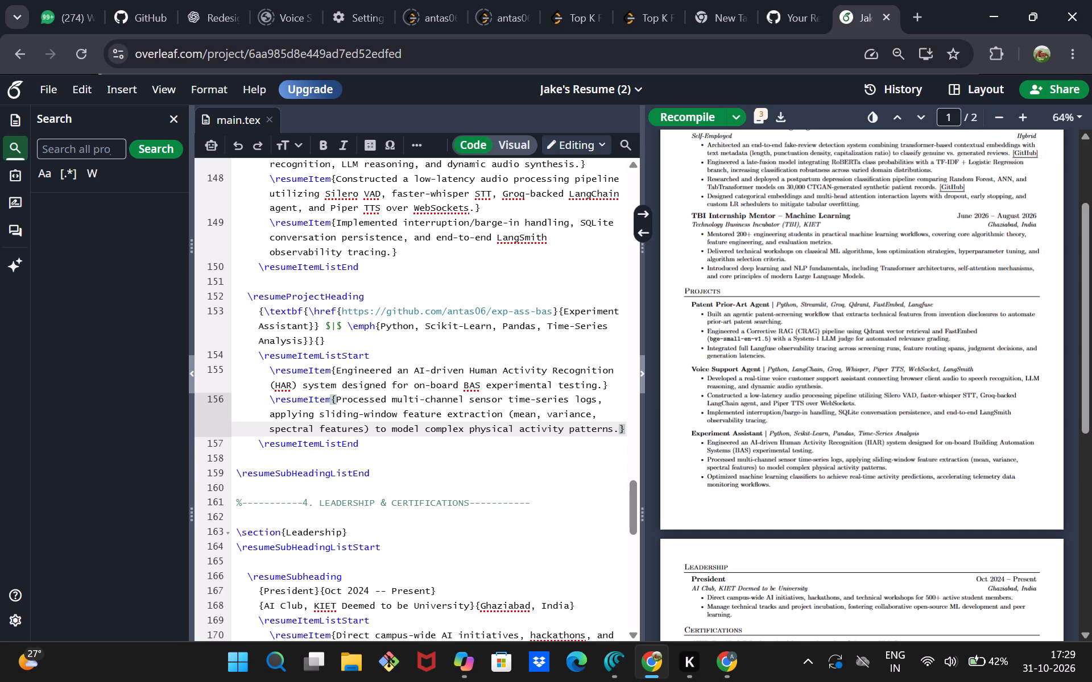
{"action": "left_click", "coordinate": [617, 429]}
Examine the exp-ass-bas repository on GitHub, including its README and the files in the src folder.
{"action": "left_click", "coordinate": [819, 0]}
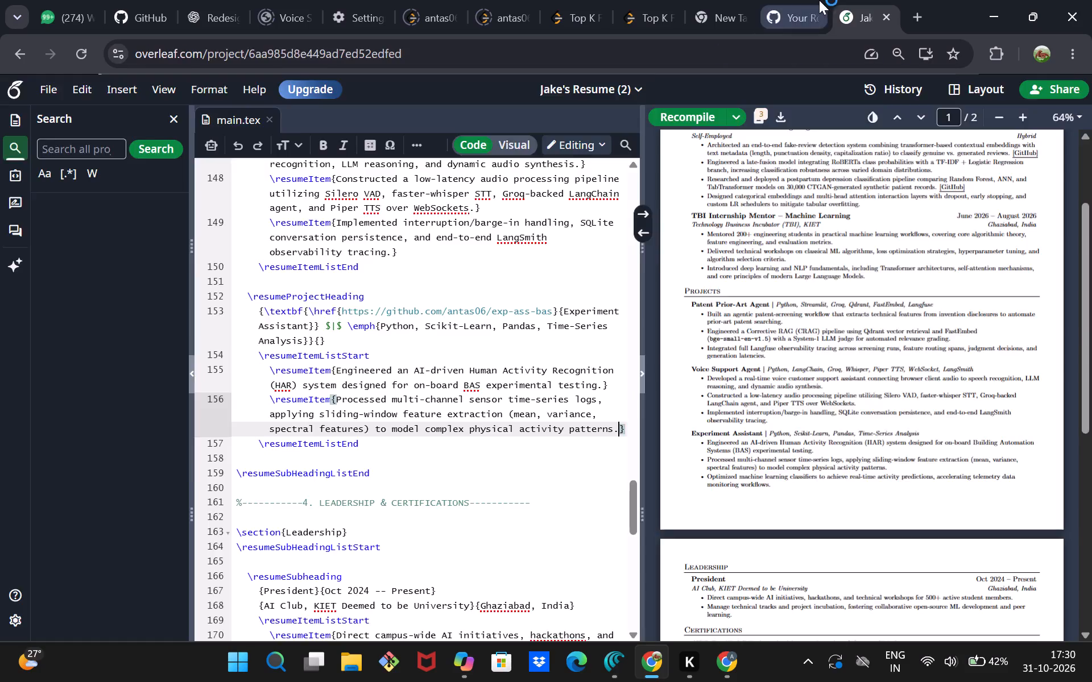
{"action": "scroll", "coordinate": [585, 346], "scroll_direction": "down", "scroll_amount": 5}
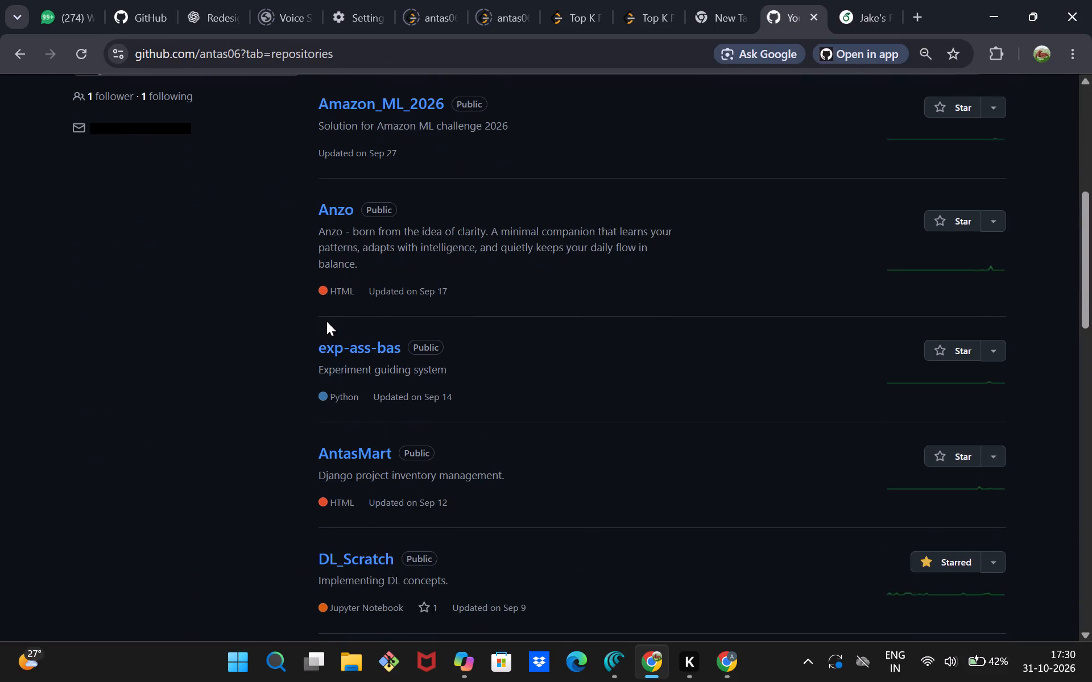
{"action": "left_click", "coordinate": [336, 354]}
{"action": "left_click", "coordinate": [338, 348]}
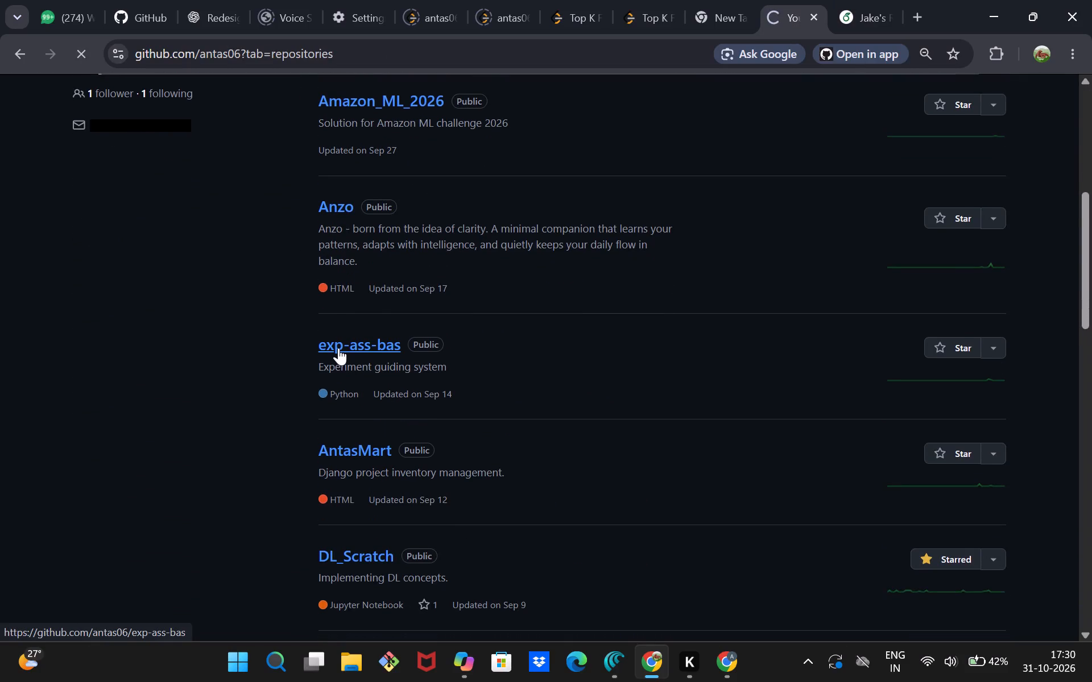
{"action": "scroll", "coordinate": [446, 404], "scroll_direction": "down", "scroll_amount": 9}
{"action": "scroll", "coordinate": [448, 404], "scroll_direction": "up", "scroll_amount": 1}
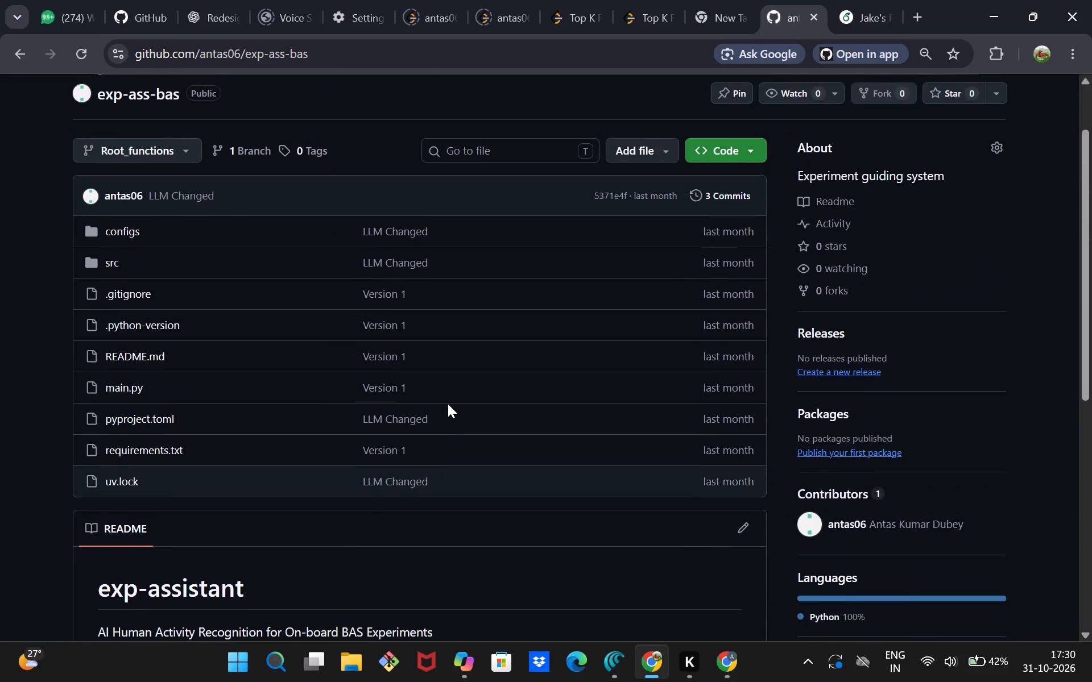
{"action": "scroll", "coordinate": [448, 404], "scroll_direction": "down", "scroll_amount": 1}
{"action": "scroll", "coordinate": [448, 404], "scroll_direction": "up", "scroll_amount": 2}
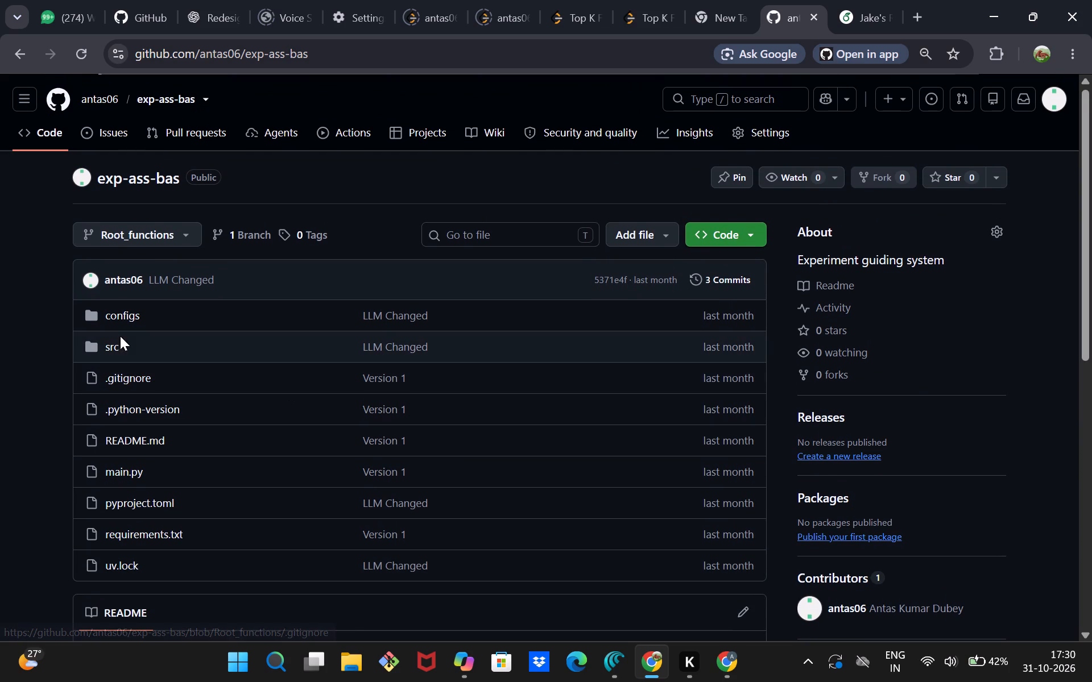
{"action": "left_click", "coordinate": [116, 340]}
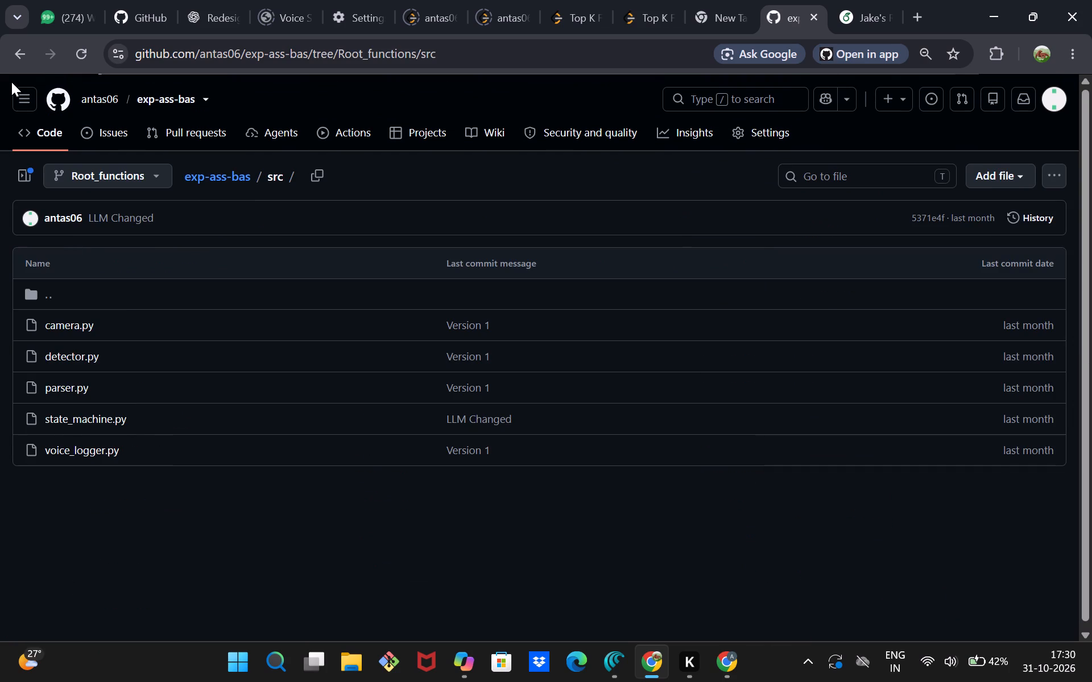
{"action": "left_click", "coordinate": [18, 60]}
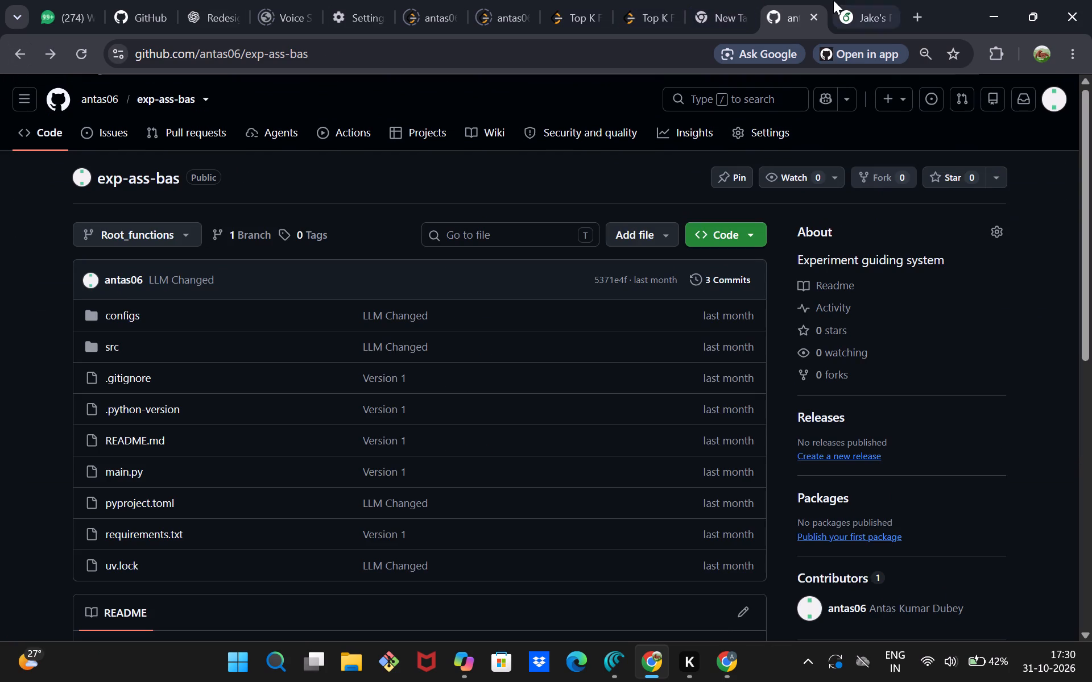
Back in Overleaf, replace the sensor time-series bullet of the Experiment Assistant project with "Implemented YOLO-World Open Vocablary".
{"action": "left_click", "coordinate": [861, 0]}
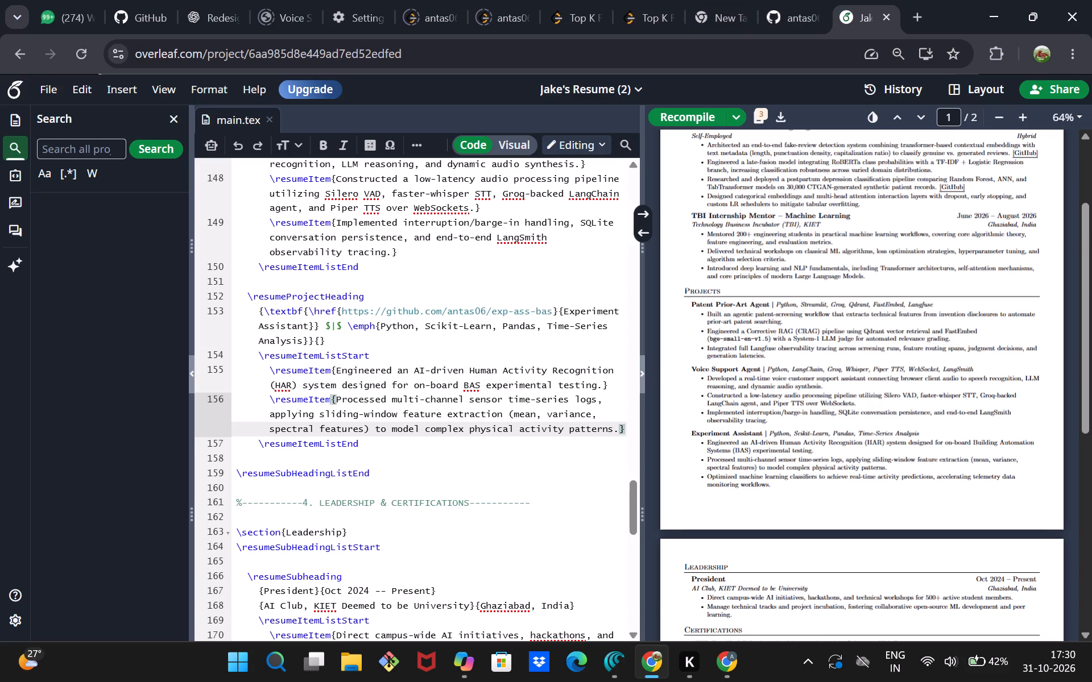
{"action": "left_click_drag", "start_coordinate": [338, 402], "coordinate": [621, 431]}
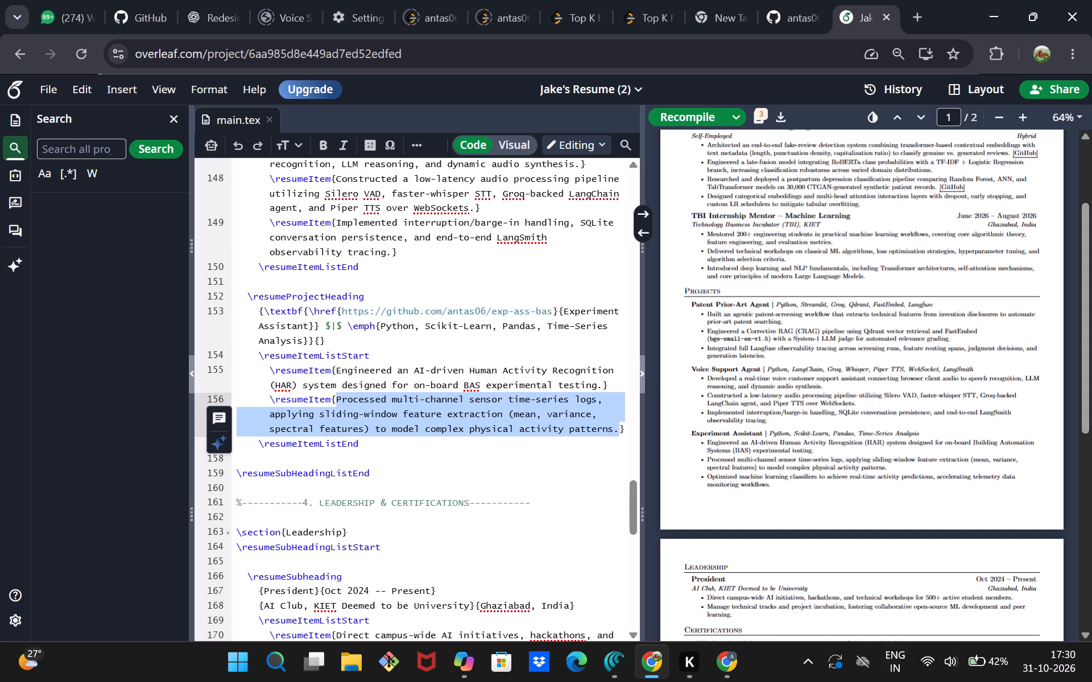
{"action": "type", "text": "Implemented YOLO"}
{"action": "key", "text": "minus"}
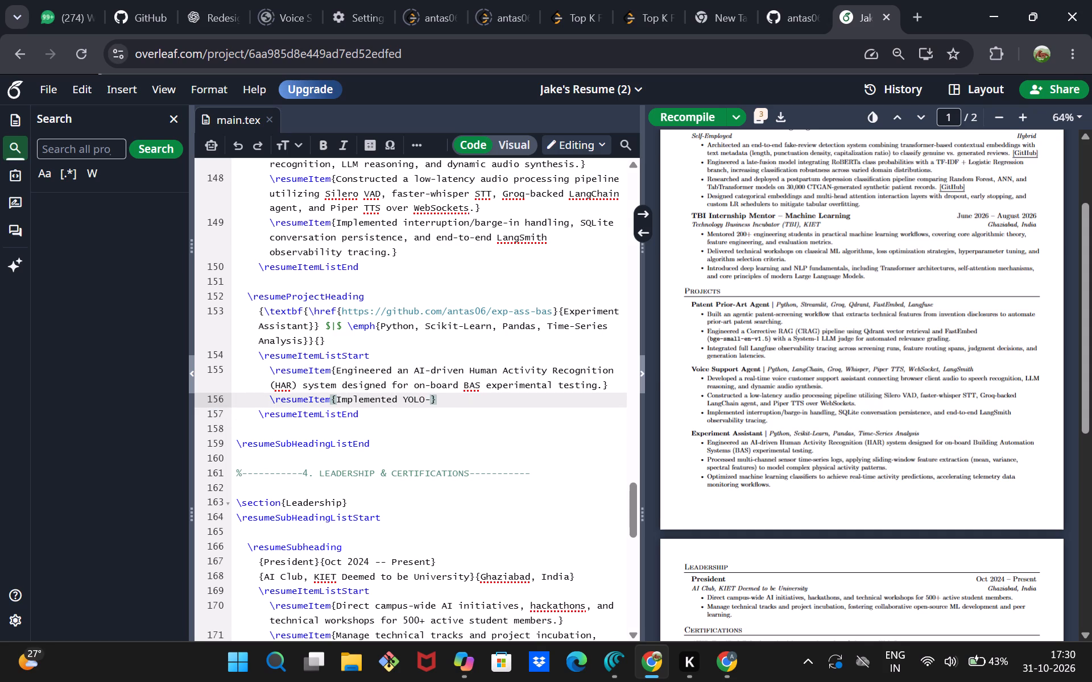
{"action": "type", "text": "World"}
{"action": "key", "text": "space"}
{"action": "type", "text": "open"}
{"action": "key", "text": "space"}
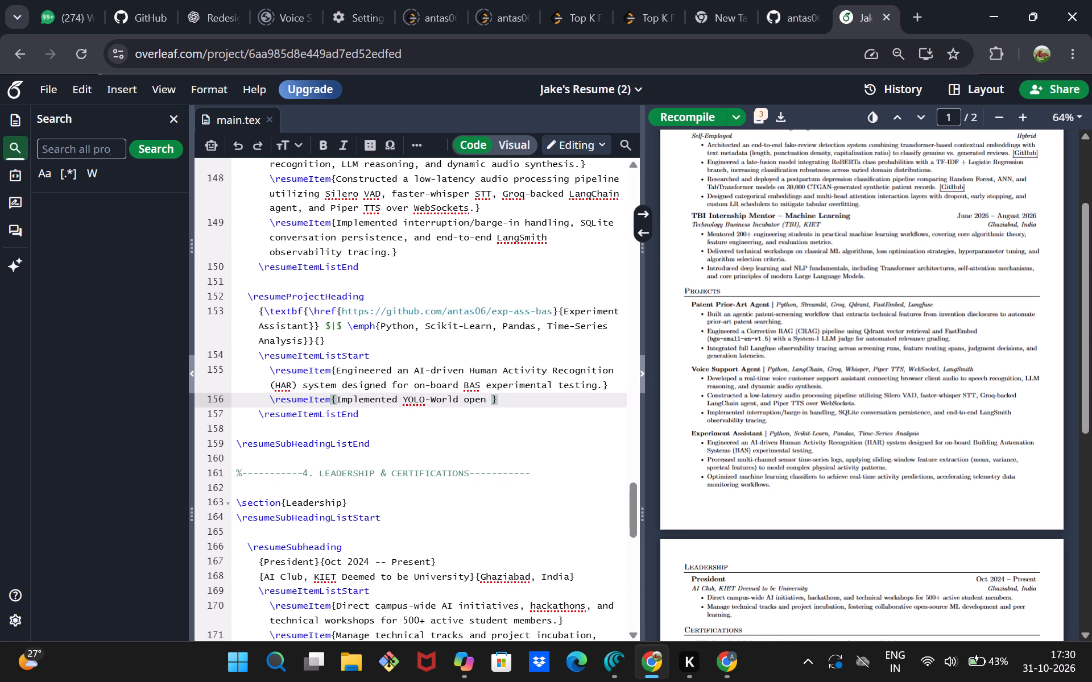
{"action": "key", "text": "BackSpace"}
{"action": "key", "text": "BackSpace"}
{"action": "key", "text": "BackSpace"}
{"action": "key", "text": "BackSpace"}
{"action": "key", "text": "BackSpace"}
{"action": "type", "text": "Open Vocalb"}
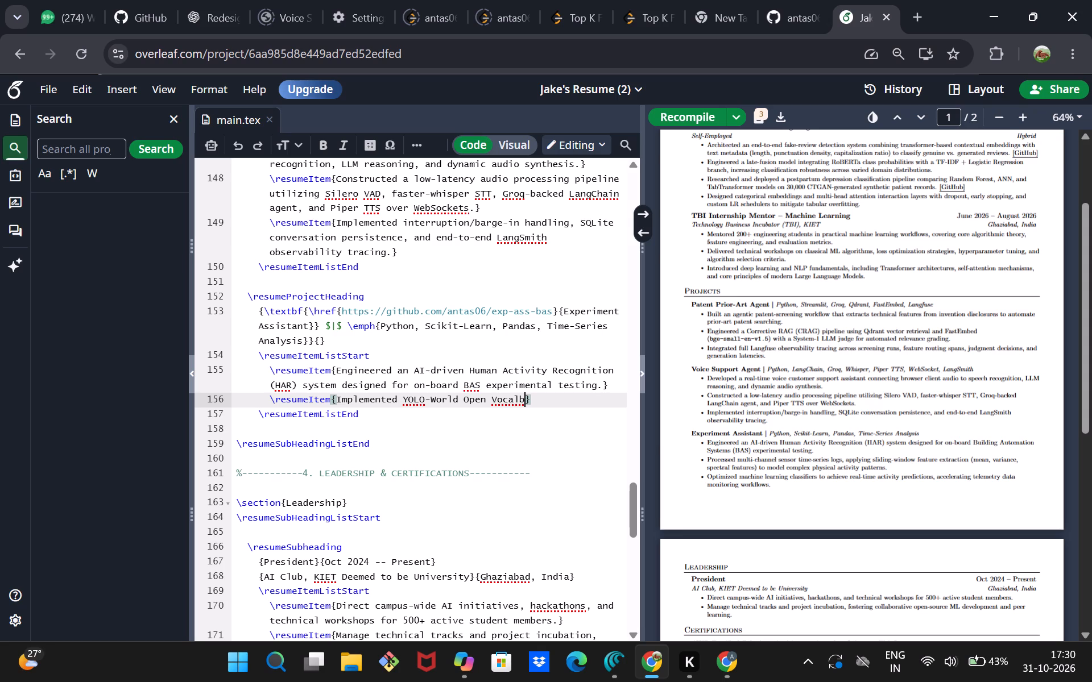
{"action": "key", "text": "BackSpace"}
{"action": "key", "text": "BackSpace"}
{"action": "key", "text": "b"}
{"action": "type", "text": "la"}
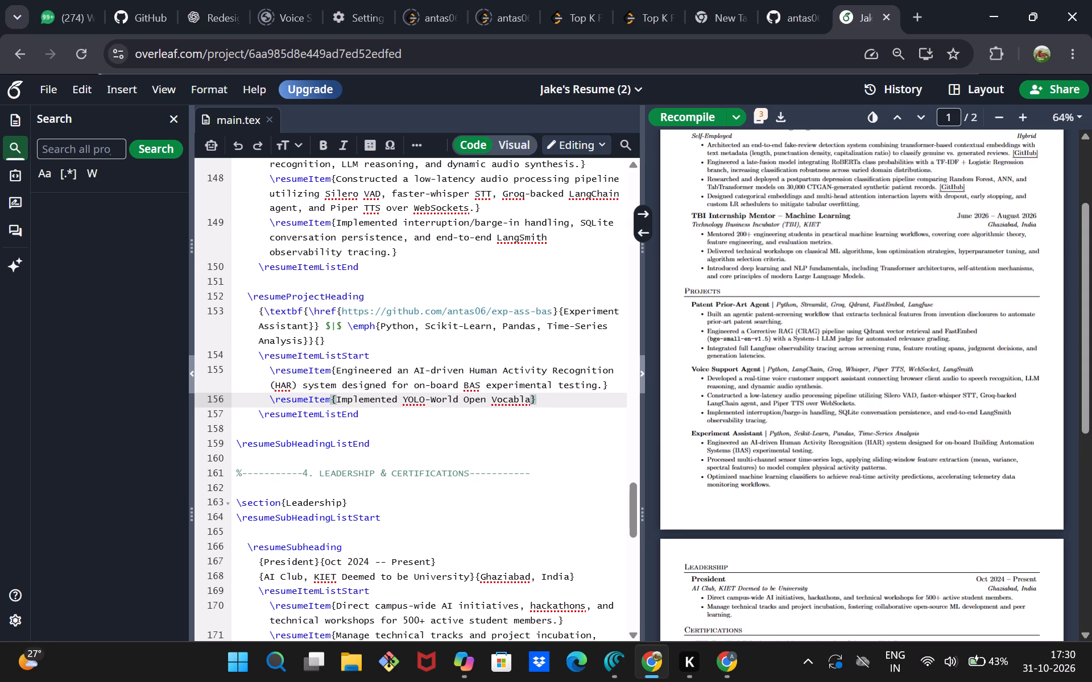
{"action": "type", "text": "ry"}
{"action": "double_click", "coordinate": [504, 403]}
{"action": "left_click", "coordinate": [504, 403]}
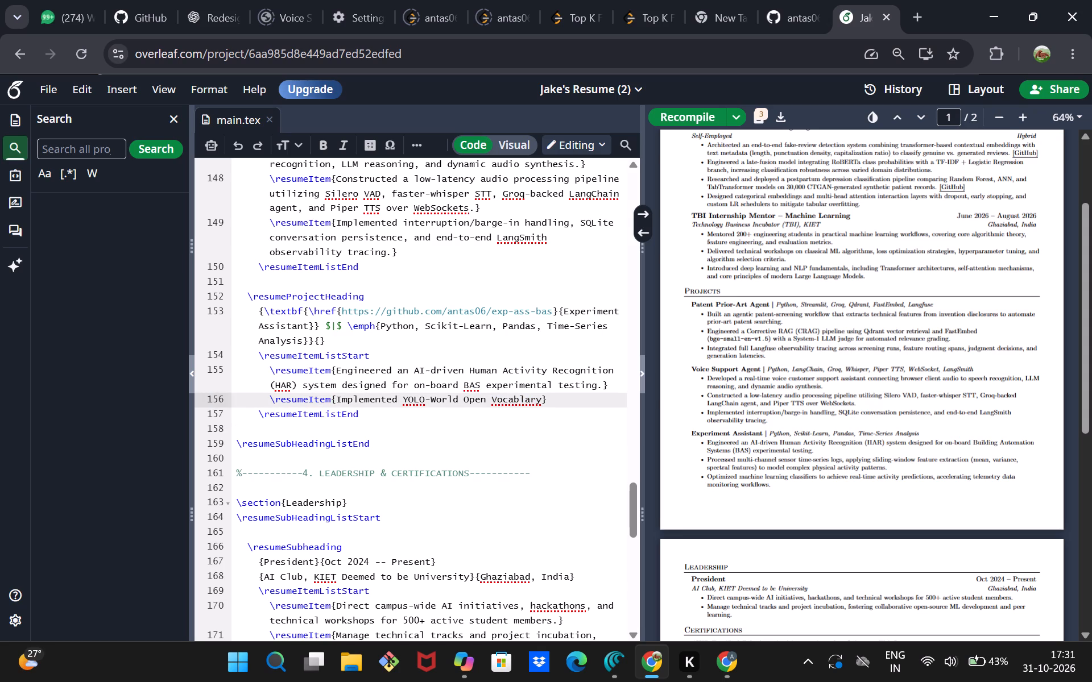
Copy the new bullet text into the address bar of a new browser tab and extend it with "model, integrating LLM with it".
{"action": "left_click_drag", "start_coordinate": [336, 396], "coordinate": [539, 405]}
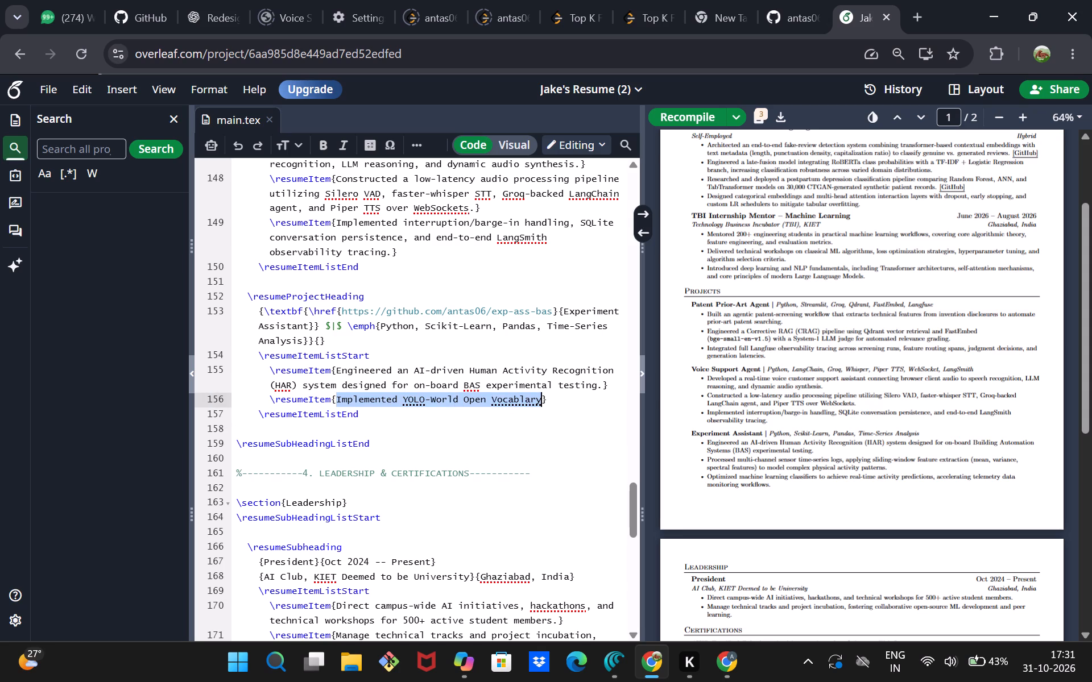
{"action": "key", "text": "ctrl+c"}
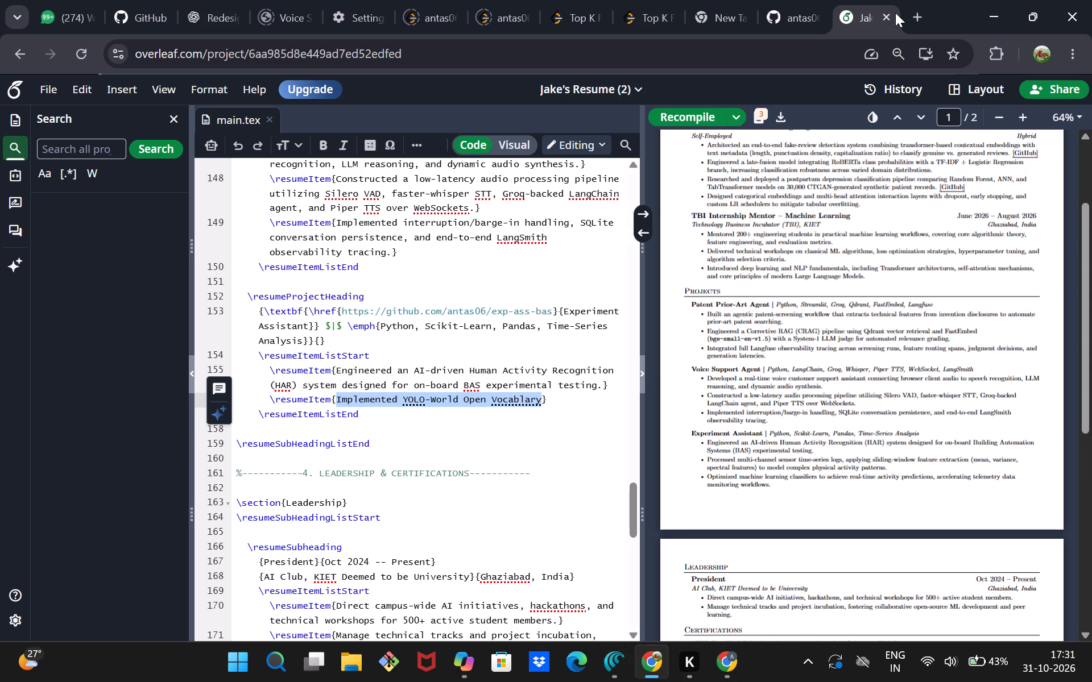
{"action": "left_click", "coordinate": [923, 9]}
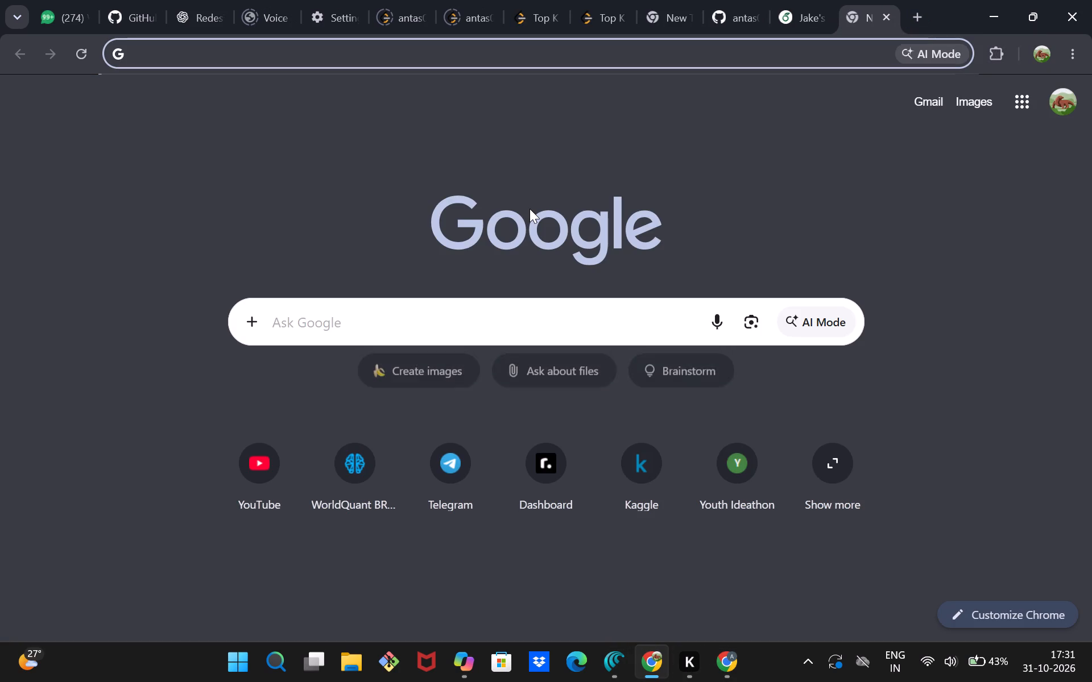
{"action": "key", "text": "ctrl+v"}
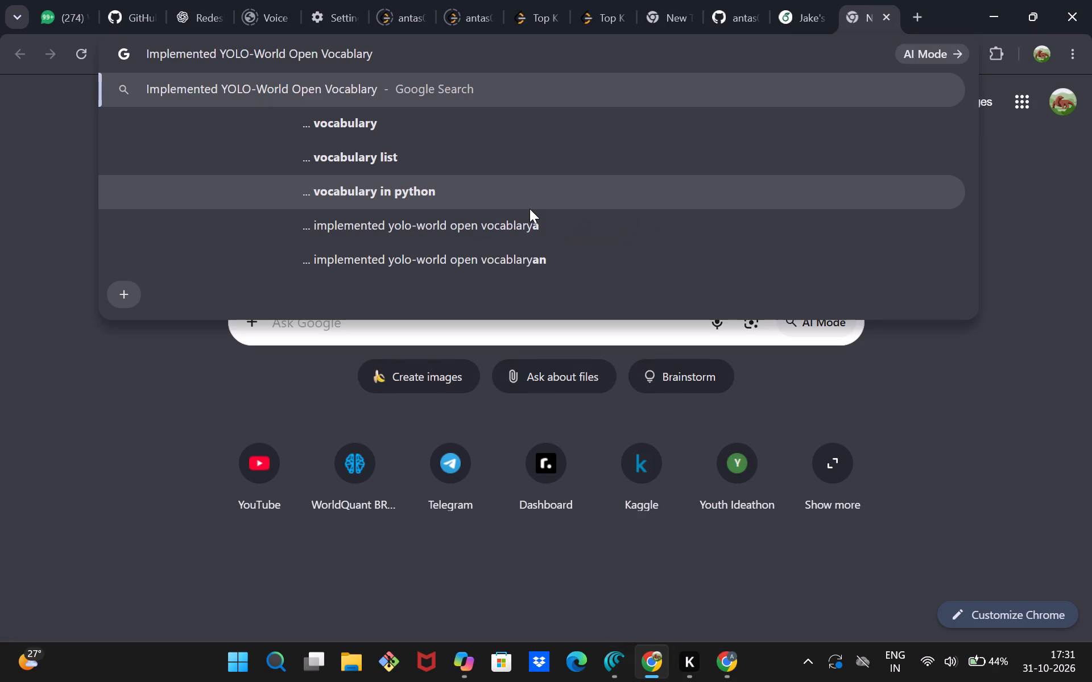
{"action": "key", "text": "space"}
{"action": "type", "text": "model, to"}
{"action": "key", "text": "space"}
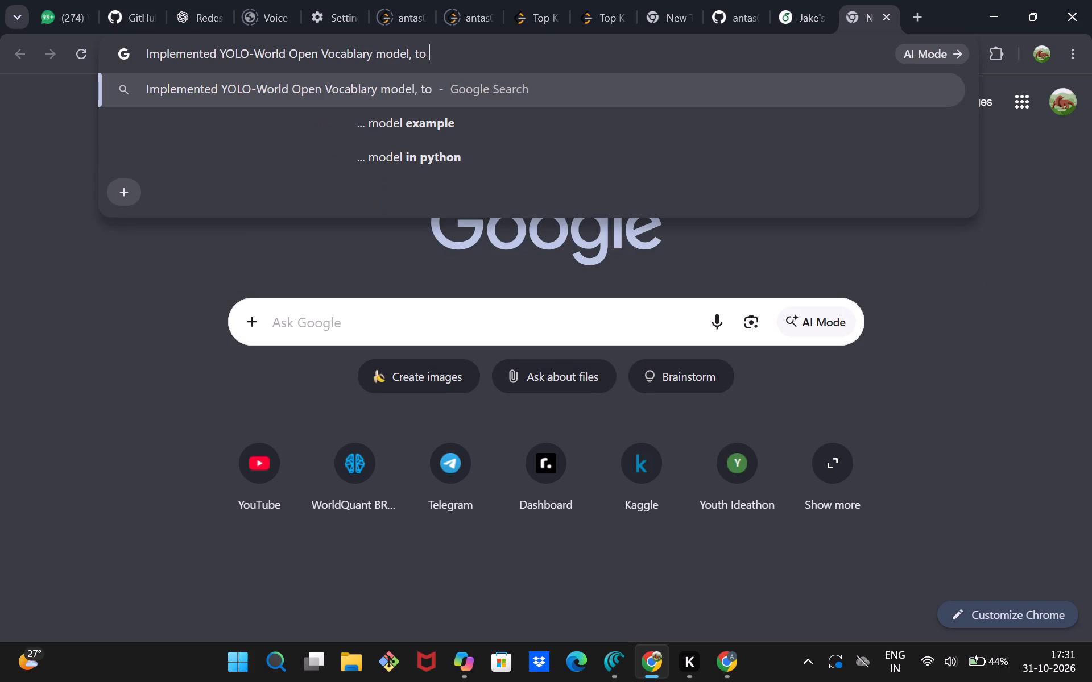
{"action": "key", "text": "BackSpace"}
{"action": "key", "text": "BackSpace"}
{"action": "key", "text": "BackSpace"}
{"action": "type", "text": "and"}
{"action": "key", "text": "space"}
{"action": "key", "text": "BackSpace"}
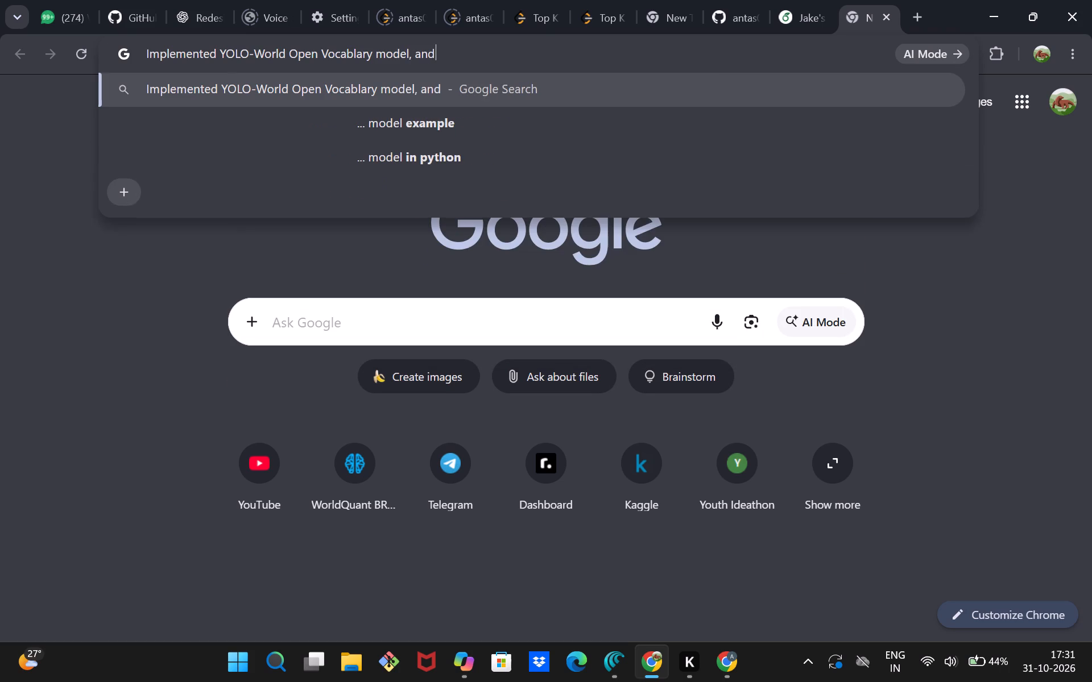
{"action": "key", "text": "BackSpace"}
{"action": "key", "text": "BackSpace"}
{"action": "key", "text": "BackSpace"}
{"action": "type", "text": "integrating LLM with"}
{"action": "key", "text": "space"}
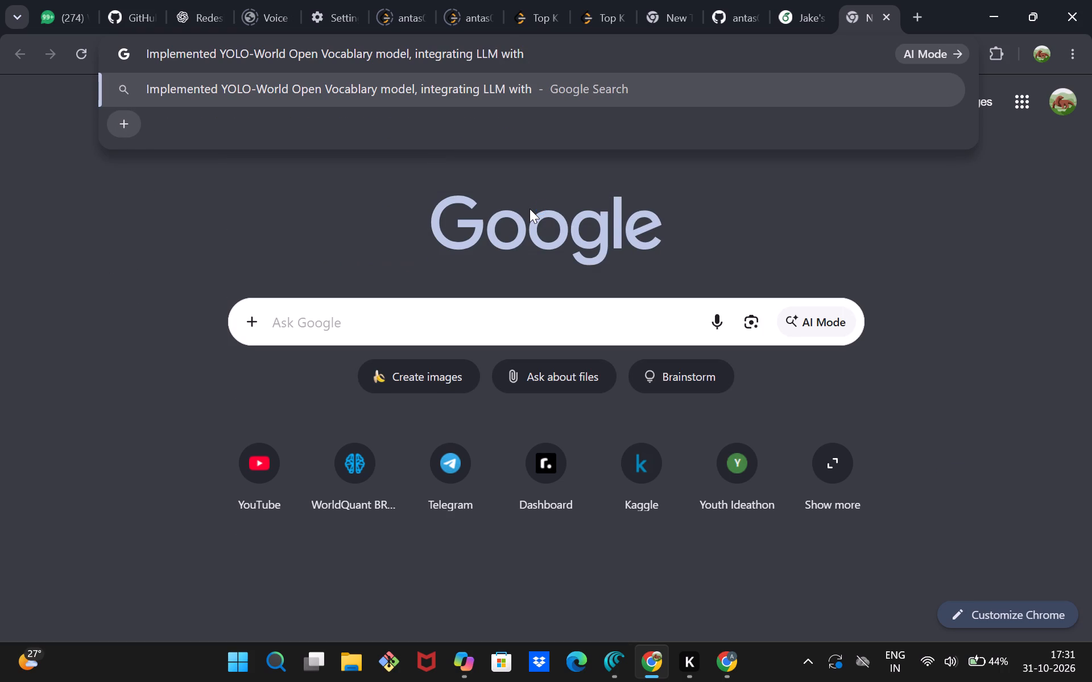
{"action": "type", "text": "it"}
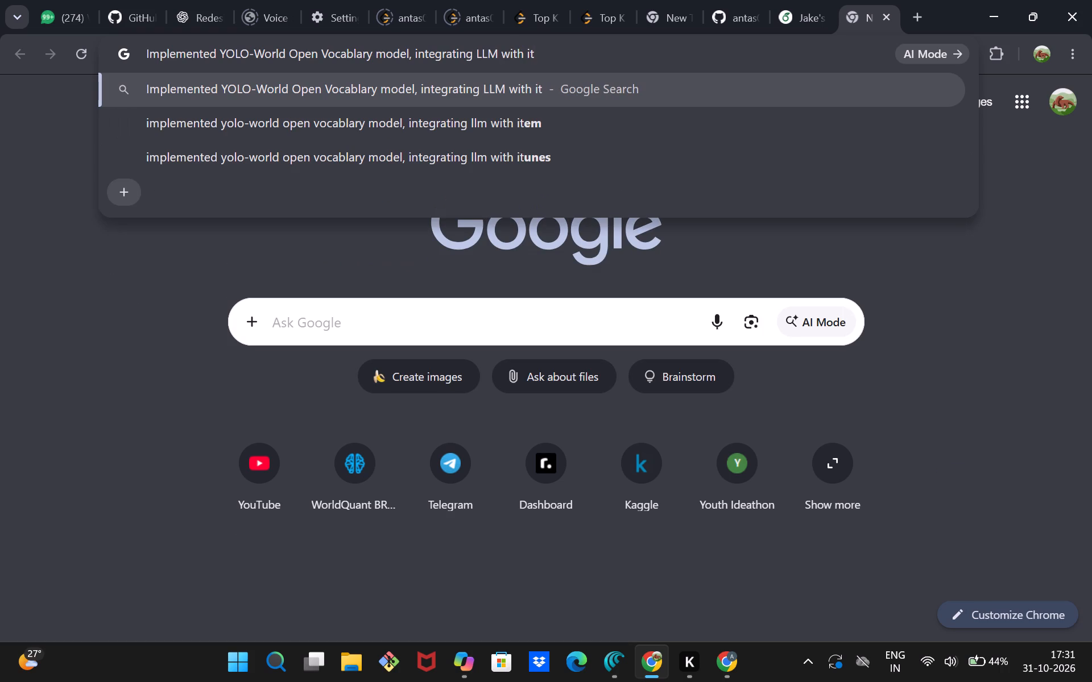
Insert "to decect the changing requirements for every eps," before "integrating LLM with it" in the address bar draft.
{"action": "key", "text": "Left"}
{"action": "key", "text": "Left"}
{"action": "key", "text": "Left"}
{"action": "key", "text": "Left"}
{"action": "key", "text": "Left"}
{"action": "key", "text": "Left"}
{"action": "key", "text": "Left"}
{"action": "key", "text": "Left"}
{"action": "key", "text": "Left"}
{"action": "key", "text": "Left"}
{"action": "key", "text": "Left"}
{"action": "key", "text": "Left"}
{"action": "key", "text": "Left"}
{"action": "key", "text": "Left"}
{"action": "key", "text": "Left"}
{"action": "key", "text": "Left"}
{"action": "key", "text": "Left"}
{"action": "key", "text": "Left"}
{"action": "key", "text": "Left"}
{"action": "key", "text": "Left"}
{"action": "key", "text": "Left"}
{"action": "key", "text": "Left"}
{"action": "key", "text": "Left"}
{"action": "key", "text": "Left"}
{"action": "key", "text": "space"}
{"action": "type", "text": "to t"}
{"action": "key", "text": "BackSpace"}
{"action": "key", "text": "BackSpace"}
{"action": "key", "text": "space"}
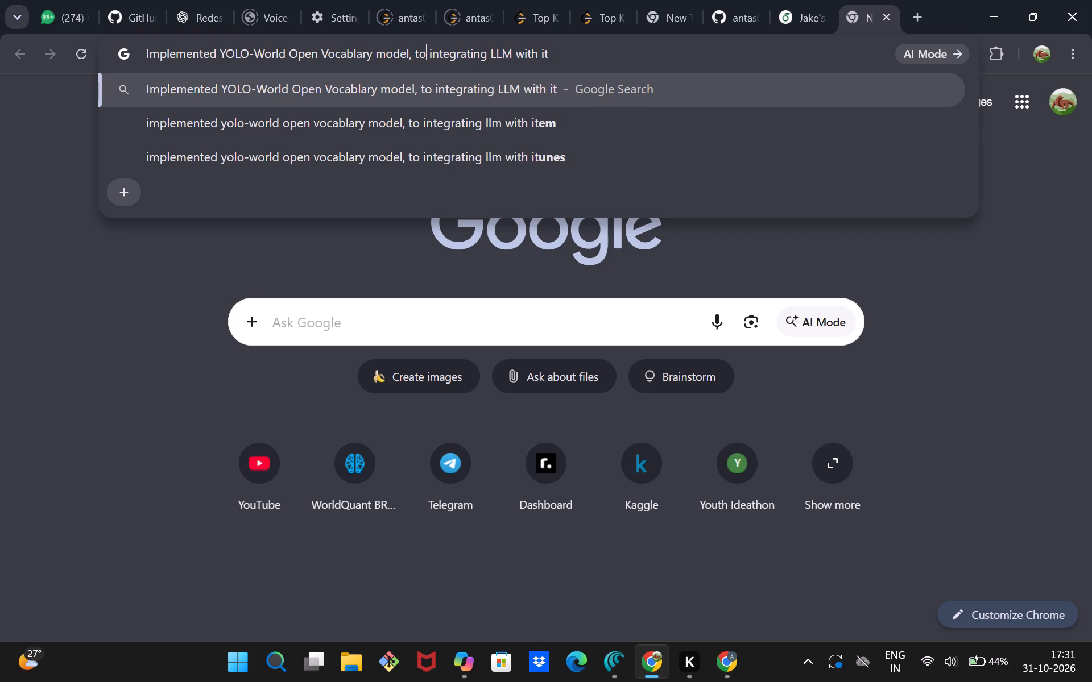
{"action": "type", "text": "change"}
{"action": "key", "text": "space"}
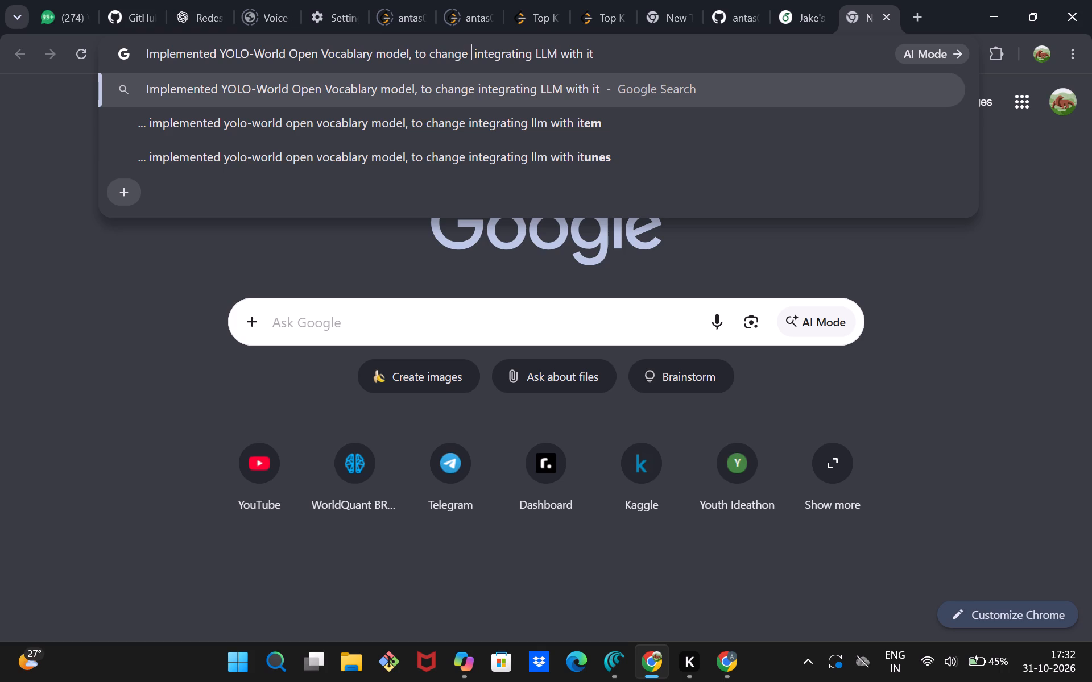
{"action": "key", "text": "BackSpace"}
{"action": "key", "text": "BackSpace"}
{"action": "key", "text": "BackSpace"}
{"action": "key", "text": "BackSpace"}
{"action": "key", "text": "BackSpace"}
{"action": "key", "text": "BackSpace"}
{"action": "key", "text": "BackSpace"}
{"action": "type", "text": "decect the changi"}
{"action": "key", "text": "space"}
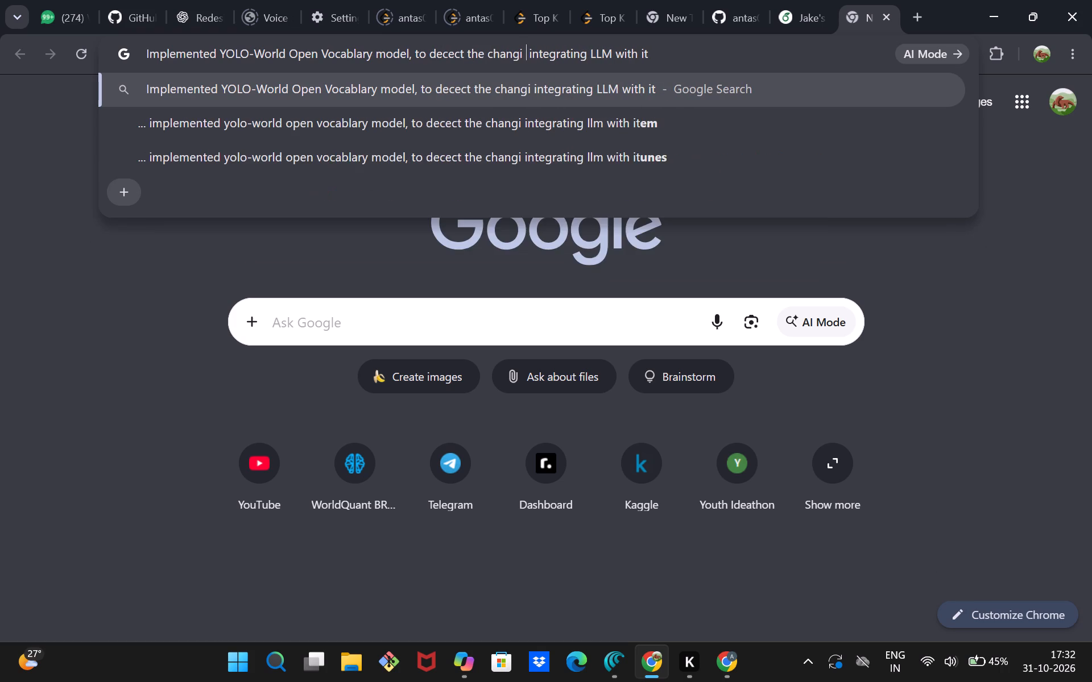
{"action": "key", "text": "BackSpace"}
{"action": "key", "text": "BackSpace"}
{"action": "type", "text": "ing"}
{"action": "key", "text": "space"}
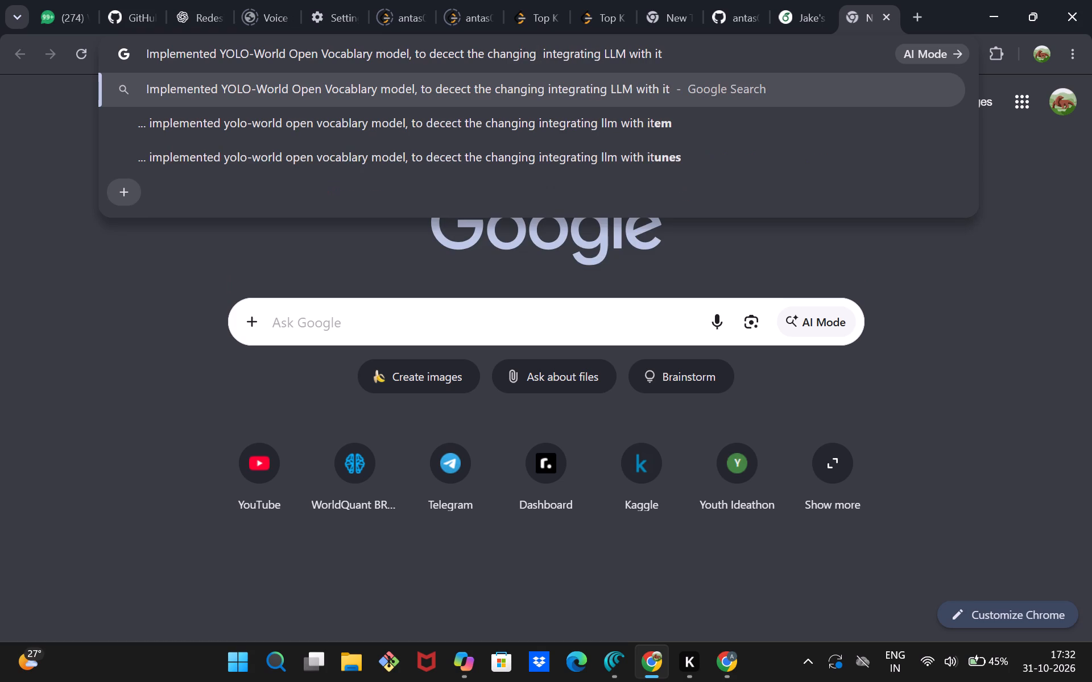
{"action": "type", "text": "requirements fo rv"}
{"action": "key", "text": "BackSpace"}
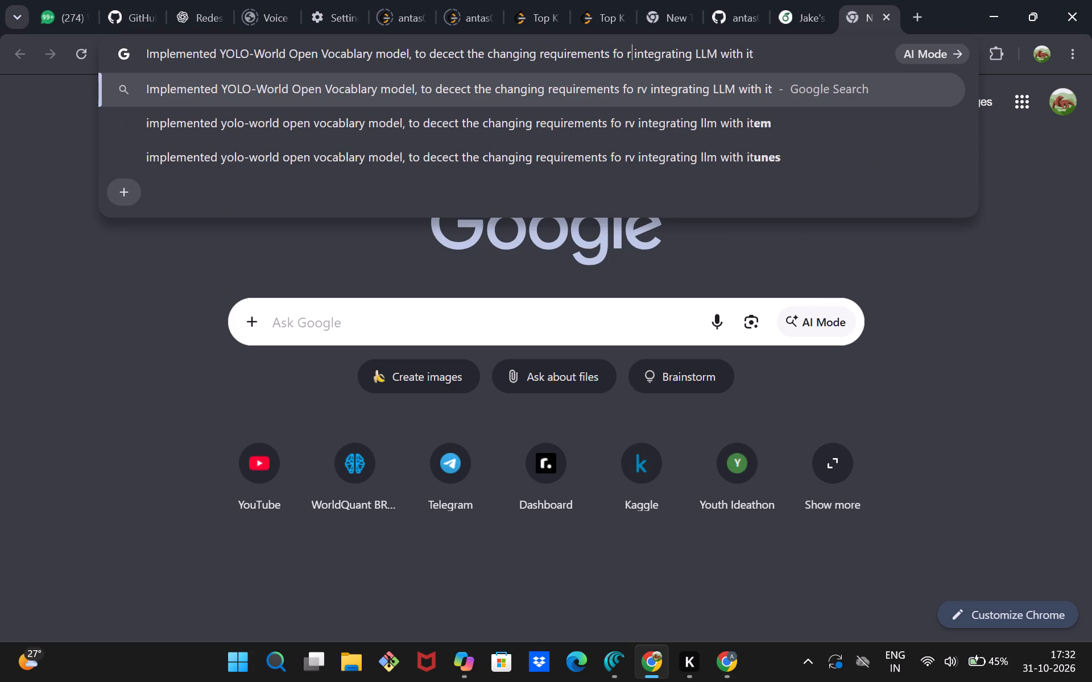
{"action": "type", "text": "every"}
{"action": "key", "text": "space"}
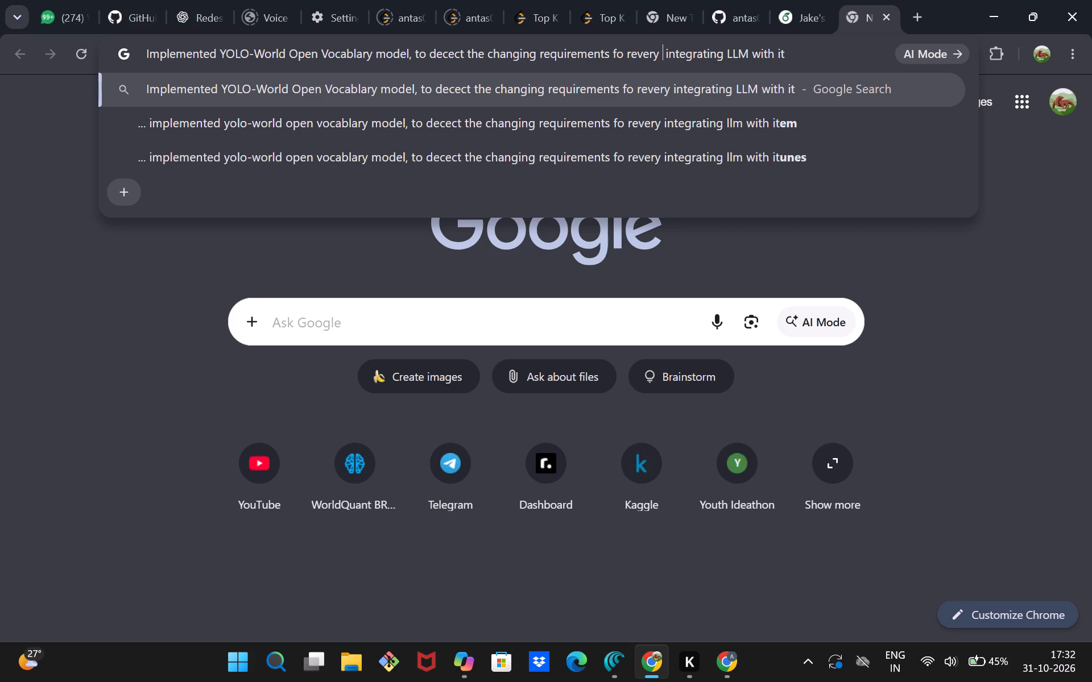
{"action": "key", "text": "BackSpace"}
{"action": "key", "text": "BackSpace"}
{"action": "key", "text": "BackSpace"}
{"action": "key", "text": "BackSpace"}
{"action": "key", "text": "BackSpace"}
{"action": "key", "text": "BackSpace"}
{"action": "key", "text": "BackSpace"}
{"action": "key", "text": "BackSpace"}
{"action": "type", "text": "r every"}
{"action": "key", "text": "space"}
{"action": "type", "text": "eps,"}
{"action": "key", "text": "space"}
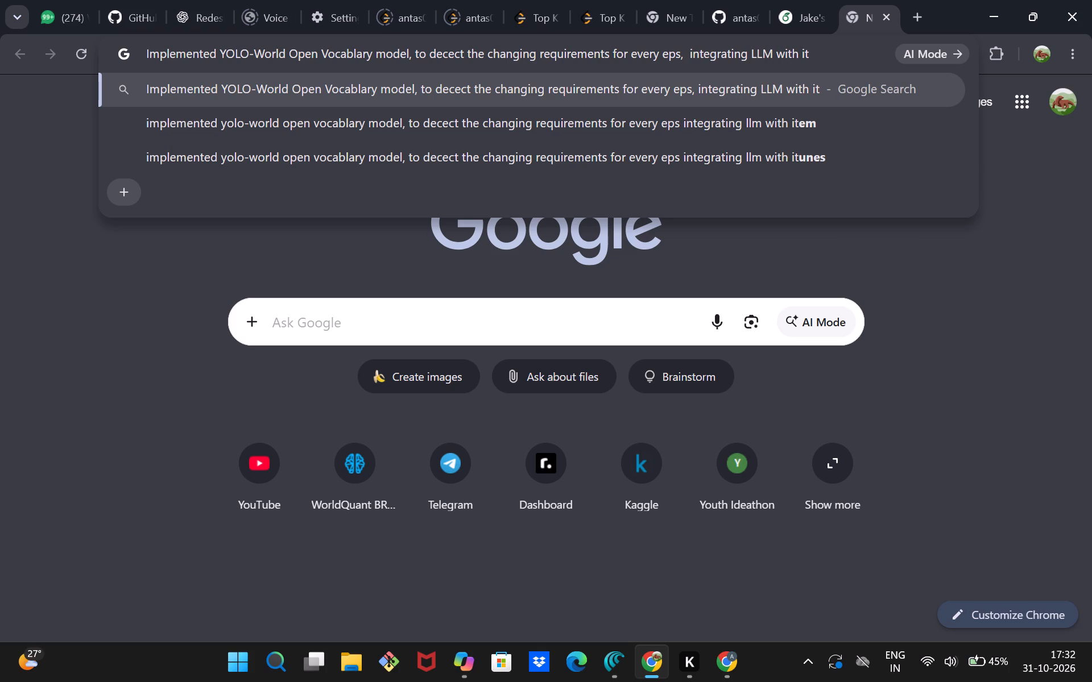
Append "to check and guide t h eperson" to the end of the draft sentence and run it as a Google search.
{"action": "key", "text": "Right"}
{"action": "key", "text": "Right"}
{"action": "key", "text": "Right"}
{"action": "key", "text": "Right"}
{"action": "key", "text": "Right"}
{"action": "key", "text": "Right"}
{"action": "key", "text": "Right"}
{"action": "key", "text": "Right"}
{"action": "key", "text": "Right"}
{"action": "key", "text": "Right"}
{"action": "key", "text": "Right"}
{"action": "key", "text": "Right"}
{"action": "key", "text": "Right"}
{"action": "key", "text": "Right"}
{"action": "key", "text": "Right"}
{"action": "key", "text": "Right"}
{"action": "key", "text": "Right"}
{"action": "key", "text": "Right"}
{"action": "key", "text": "Right"}
{"action": "key", "text": "Right"}
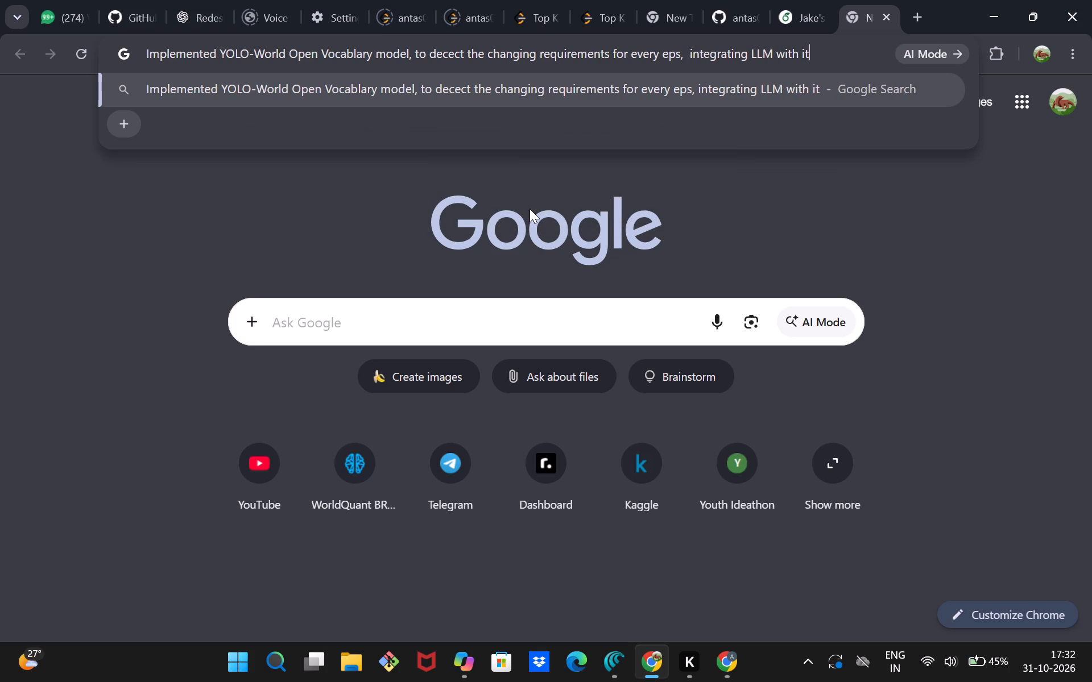
{"action": "key", "text": "space"}
{"action": "type", "text": "to gui"}
{"action": "key", "text": "BackSpace"}
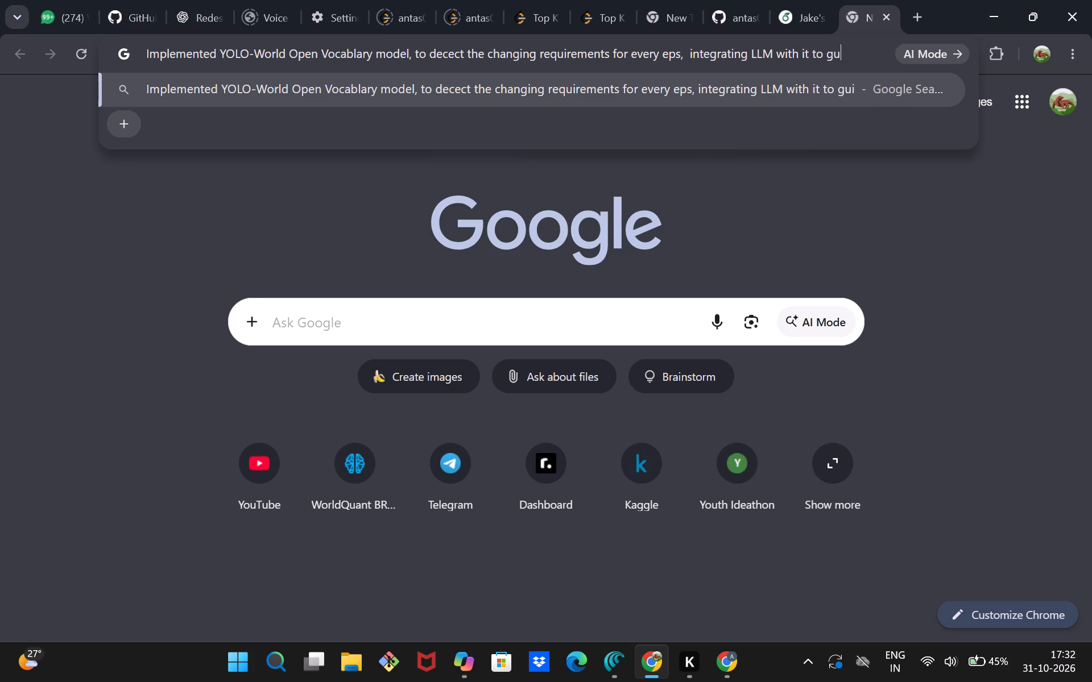
{"action": "key", "text": "BackSpace"}
{"action": "key", "text": "BackSpace"}
{"action": "type", "text": "check and guid eth e"}
{"action": "key", "text": "BackSpace"}
{"action": "key", "text": "BackSpace"}
{"action": "key", "text": "BackSpace"}
{"action": "key", "text": "BackSpace"}
{"action": "key", "text": "BackSpace"}
{"action": "key", "text": "BackSpace"}
{"action": "type", "text": "e t h eperson"}
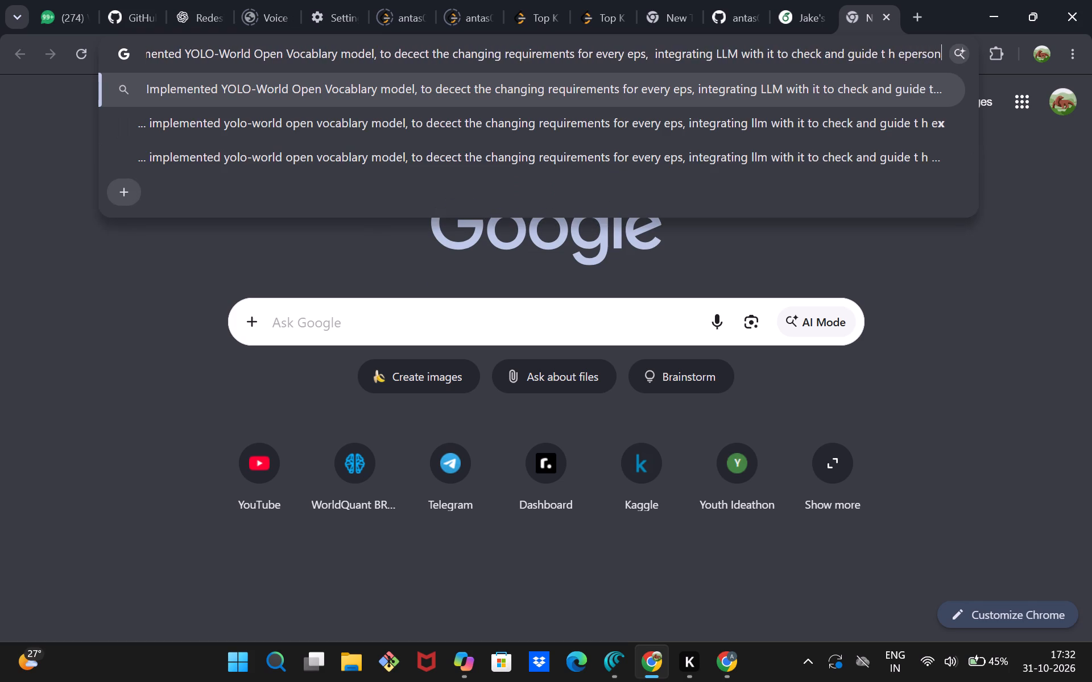
{"action": "key", "text": "Return"}
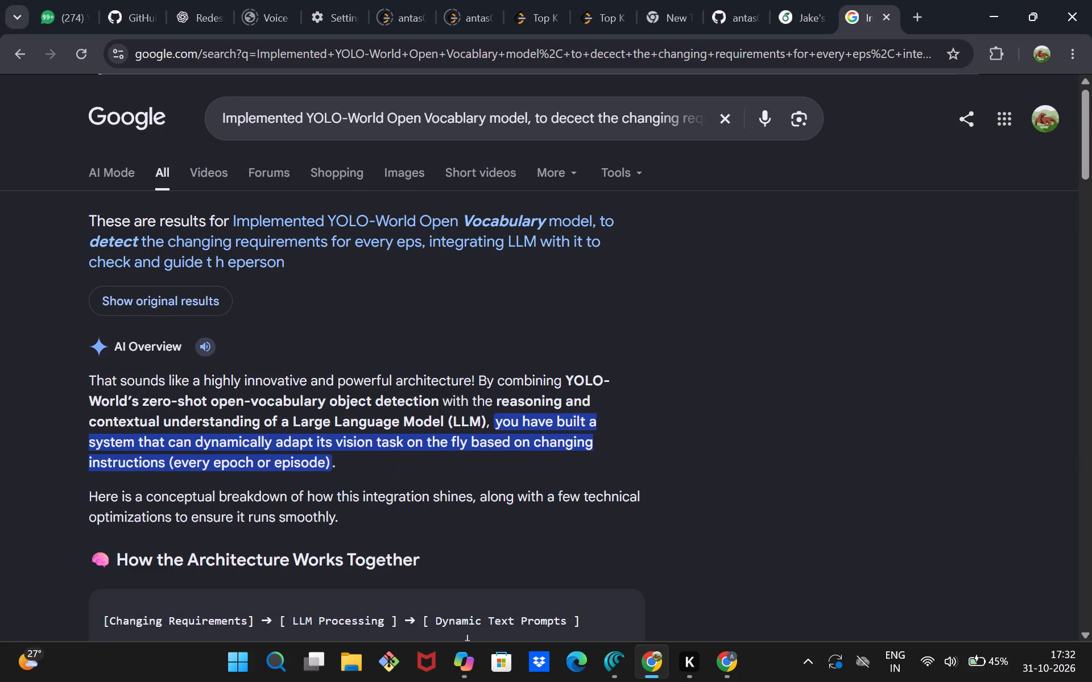
Ask the AI follow-up "give 1 point, grammer check" about the draft sentence.
{"action": "scroll", "coordinate": [369, 527], "scroll_direction": "down", "scroll_amount": 9}
{"action": "left_click", "coordinate": [366, 533]}
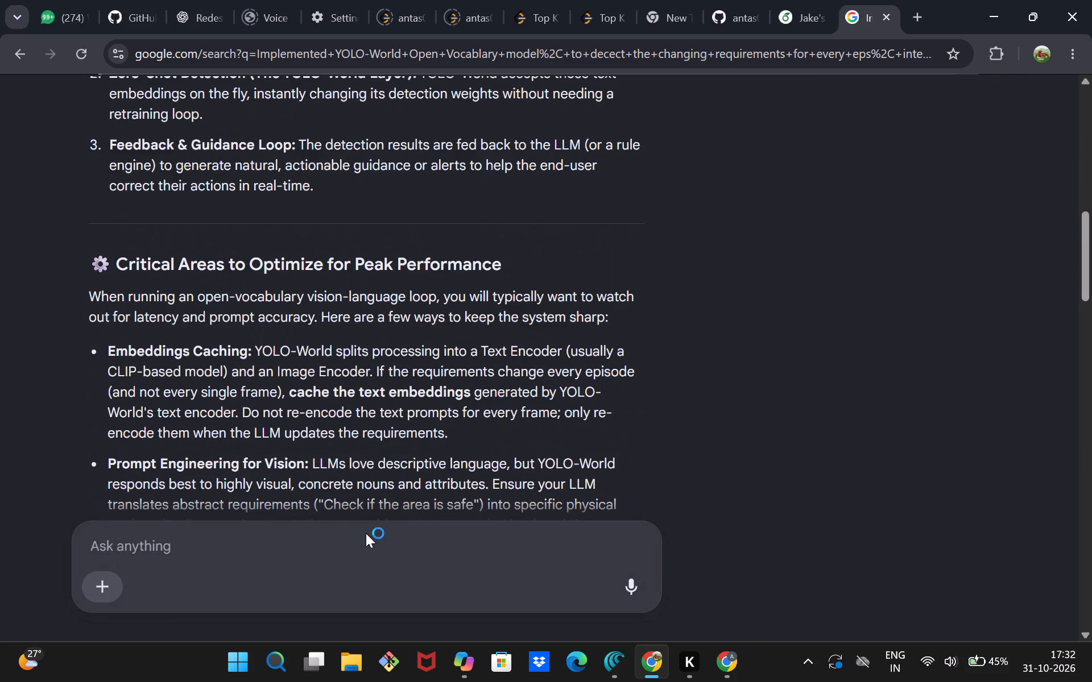
{"action": "type", "text": "give"}
{"action": "key", "text": "space"}
{"action": "type", "text": "1 poin"}
{"action": "type", "text": "t, grammer check"}
{"action": "key", "text": "Return"}
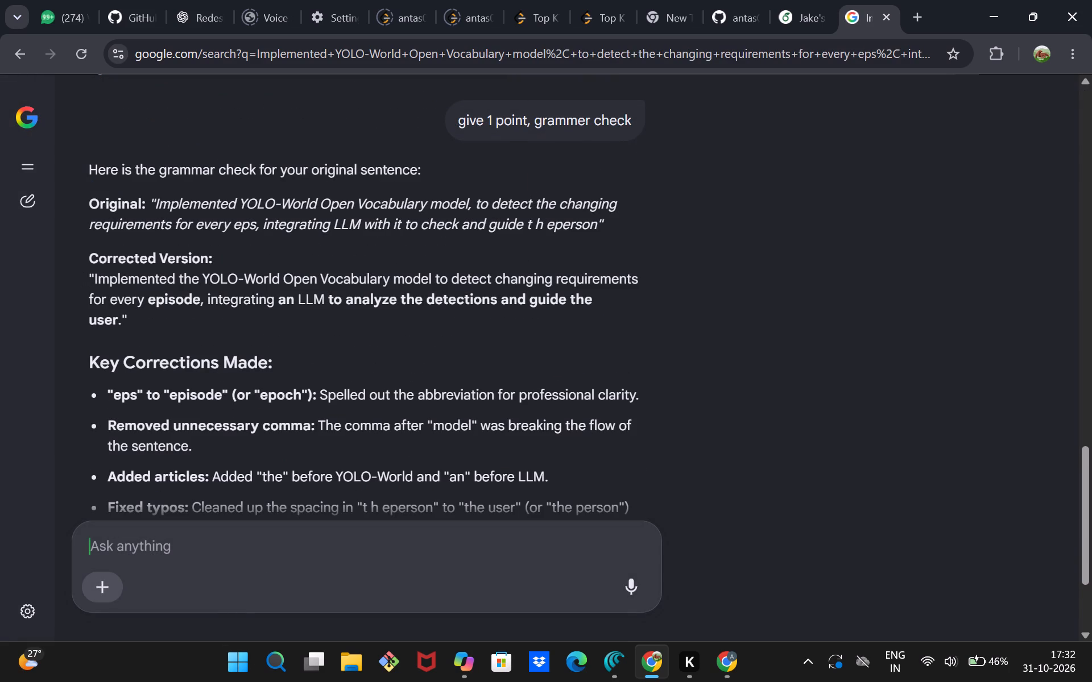
Copy the AI's corrected sentence and paste it in Overleaf over the selected "Implemented YOLO-World Open Vocablary" bullet text of the Experiment Assistant project.
{"action": "left_click_drag", "start_coordinate": [91, 272], "coordinate": [120, 318]}
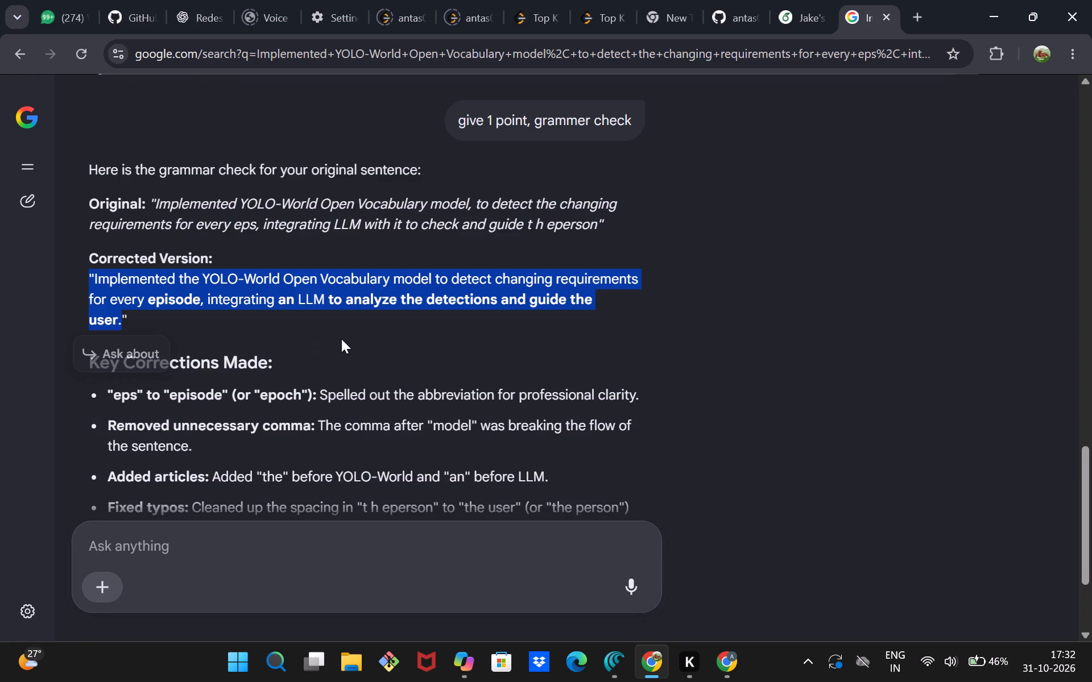
{"action": "key", "text": "ctrl+c"}
{"action": "key", "text": "ctrl+c"}
{"action": "key", "text": "ctrl+c"}
{"action": "key", "text": "ctrl+c"}
{"action": "key", "text": "ctrl+c"}
{"action": "key", "text": "ctrl+c"}
{"action": "key", "text": "ctrl+c"}
{"action": "key", "text": "ctrl+c"}
{"action": "key", "text": "ctrl+c"}
{"action": "key", "text": "ctrl+c"}
{"action": "key", "text": "ctrl+c"}
{"action": "key", "text": "ctrl+c"}
{"action": "key", "text": "ctrl+c"}
{"action": "key", "text": "ctrl+c"}
{"action": "key", "text": "ctrl+c"}
{"action": "key", "text": "ctrl+c"}
{"action": "key", "text": "ctrl+c"}
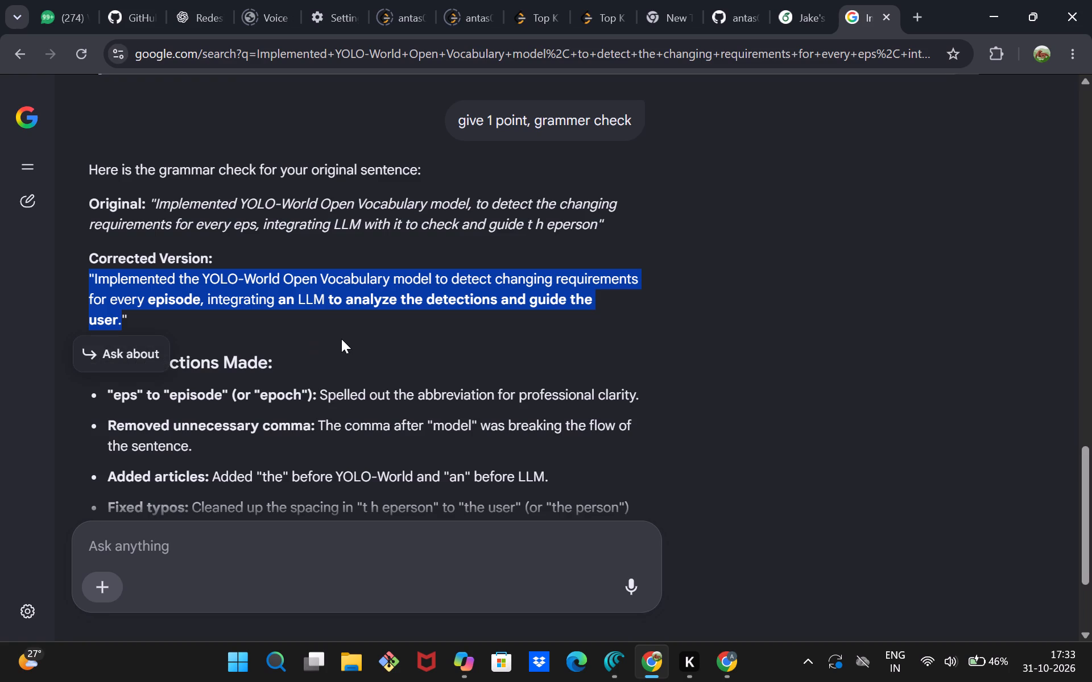
{"action": "key", "text": "ctrl+c"}
{"action": "key", "text": "ctrl+c"}
{"action": "key", "text": "ctrl+c"}
{"action": "key", "text": "ctrl+c"}
{"action": "key", "text": "ctrl+c"}
{"action": "key", "text": "ctrl+c"}
{"action": "key", "text": "ctrl+c"}
{"action": "key", "text": "ctrl+c"}
{"action": "key", "text": "ctrl+c"}
{"action": "key", "text": "ctrl+c"}
{"action": "key", "text": "ctrl+c"}
{"action": "key", "text": "ctrl+c"}
{"action": "key", "text": "ctrl+c"}
{"action": "key", "text": "ctrl+c"}
{"action": "key", "text": "ctrl+c"}
{"action": "key", "text": "ctrl+c"}
{"action": "key", "text": "ctrl+c"}
{"action": "key", "text": "ctrl+c"}
{"action": "key", "text": "ctrl+c"}
{"action": "key", "text": "ctrl+c"}
{"action": "key", "text": "ctrl+c"}
{"action": "key", "text": "ctrl+c"}
{"action": "key", "text": "ctrl+c"}
{"action": "key", "text": "ctrl+c"}
{"action": "key", "text": "ctrl+c"}
{"action": "scroll", "coordinate": [809, 373], "scroll_direction": "down", "scroll_amount": 2}
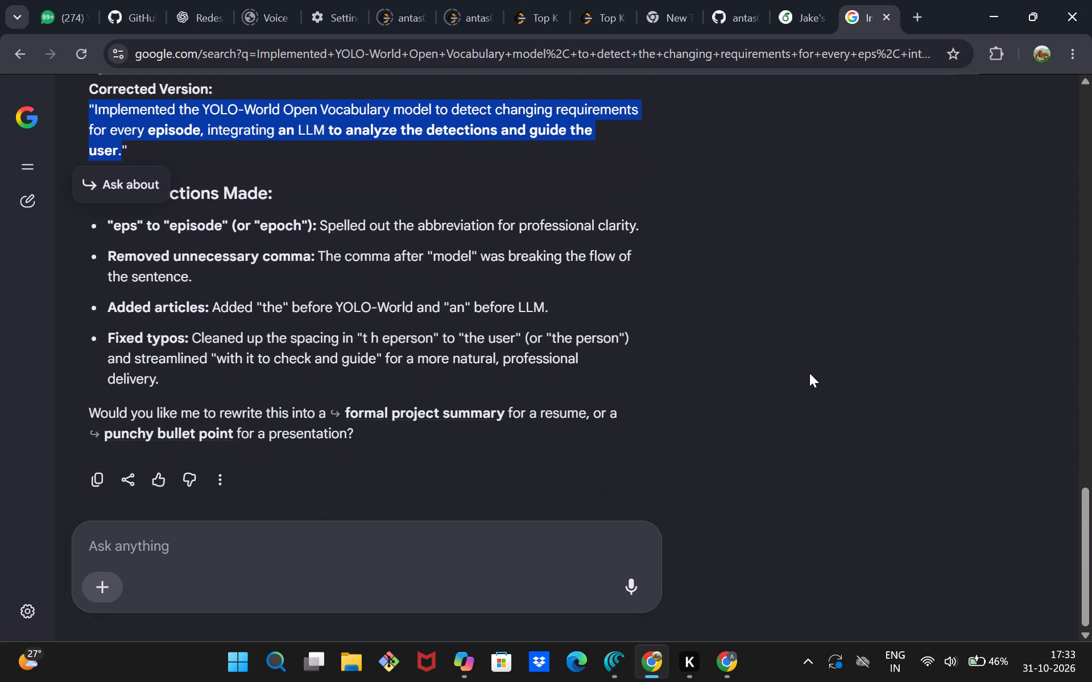
{"action": "scroll", "coordinate": [809, 373], "scroll_direction": "down", "scroll_amount": 5}
{"action": "left_click", "coordinate": [805, 0]}
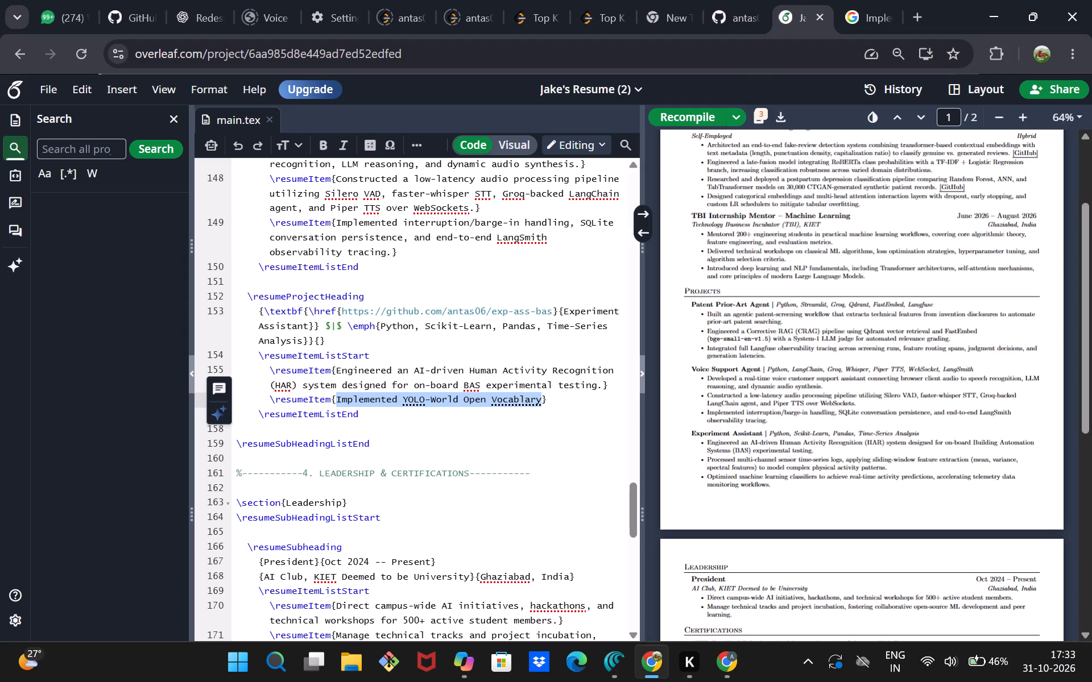
{"action": "key", "text": "ctrl+v"}
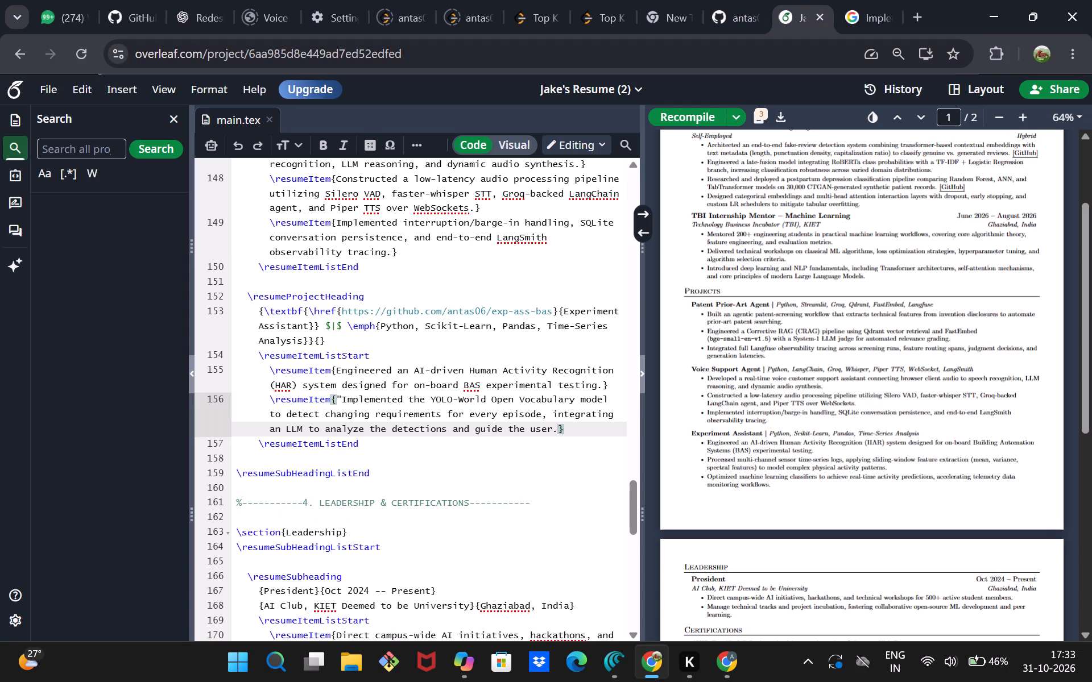
Replace the word "episode" with "experiment" in the YOLO-World bullet.
{"action": "left_click", "coordinate": [539, 414]}
{"action": "key", "text": "Right"}
{"action": "key", "text": "BackSpace"}
{"action": "key", "text": "BackSpace"}
{"action": "key", "text": "BackSpace"}
{"action": "key", "text": "BackSpace"}
{"action": "key", "text": "BackSpace"}
{"action": "key", "text": "BackSpace"}
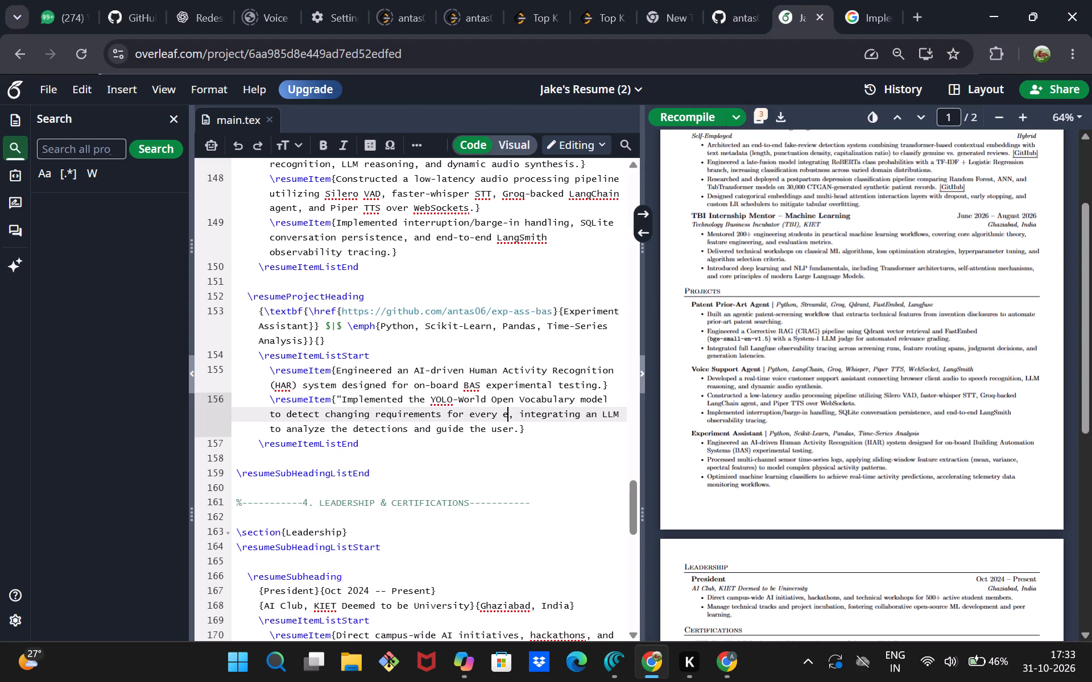
{"action": "type", "text": "experiment"}
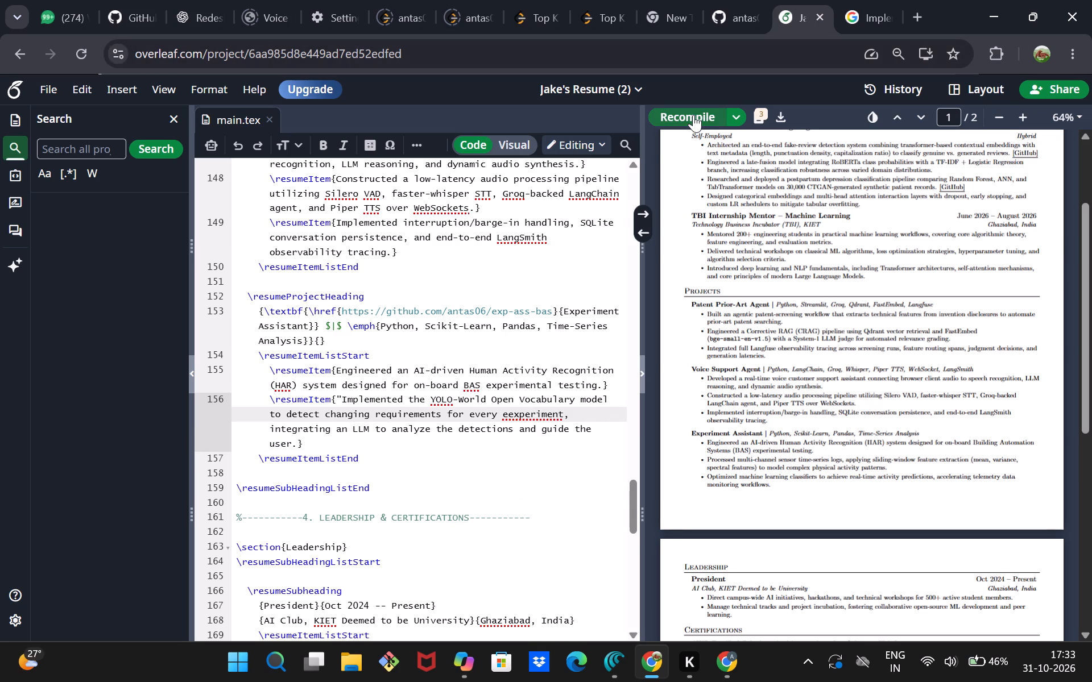
Recompile the resume to refresh the PDF preview.
{"action": "left_click", "coordinate": [693, 115]}
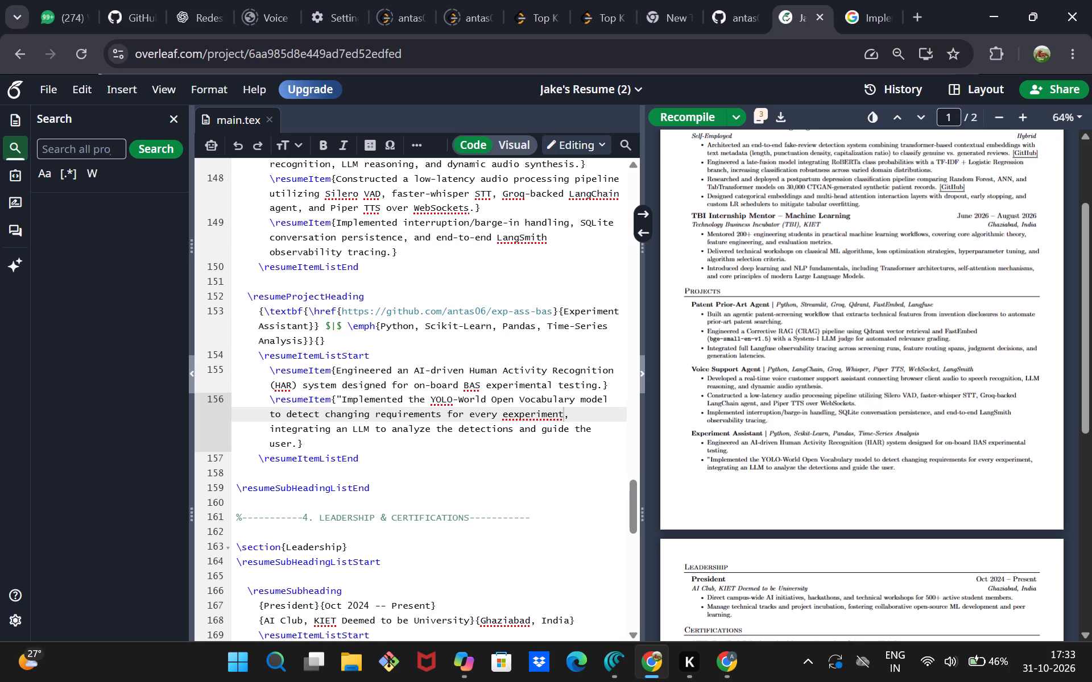
Delete the stray opening quotation mark before "Implemented" in the YOLO-World bullet of the Experiment Assistant project.
{"action": "left_click", "coordinate": [341, 402]}
{"action": "key", "text": "BackSpace"}
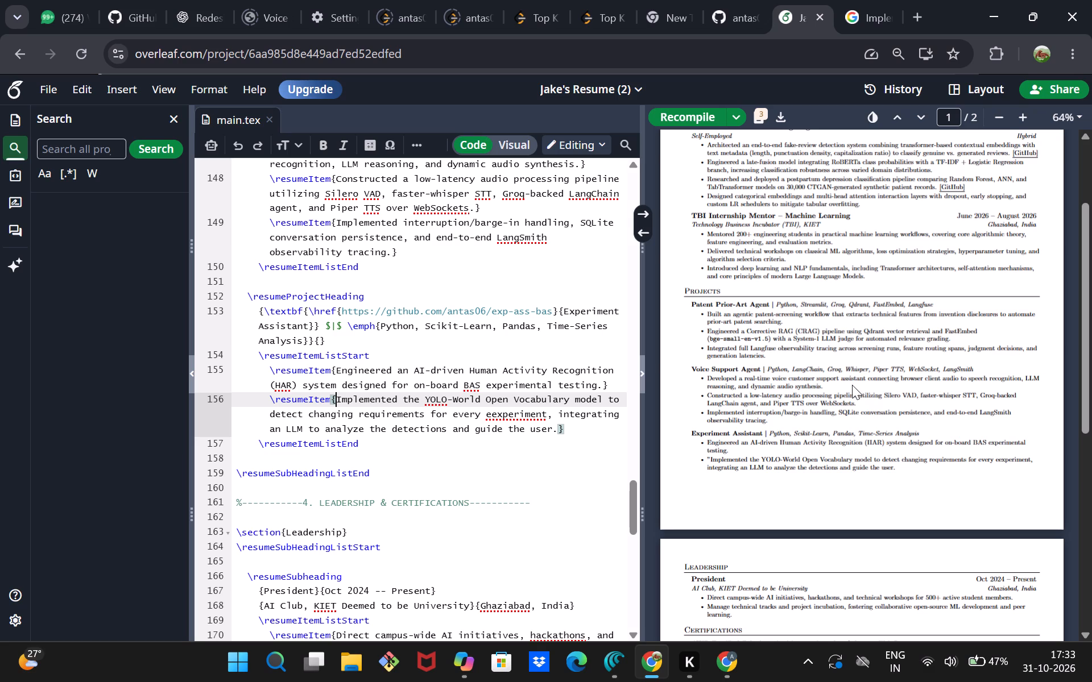
{"action": "left_click", "coordinate": [851, 381]}
Copy the Voice Support Agent bullet list, from \resumeItemListStart to \resumeItemListEnd, and paste it into the Google AI follow-up prompt.
{"action": "scroll", "coordinate": [491, 382], "scroll_direction": "up", "scroll_amount": 2}
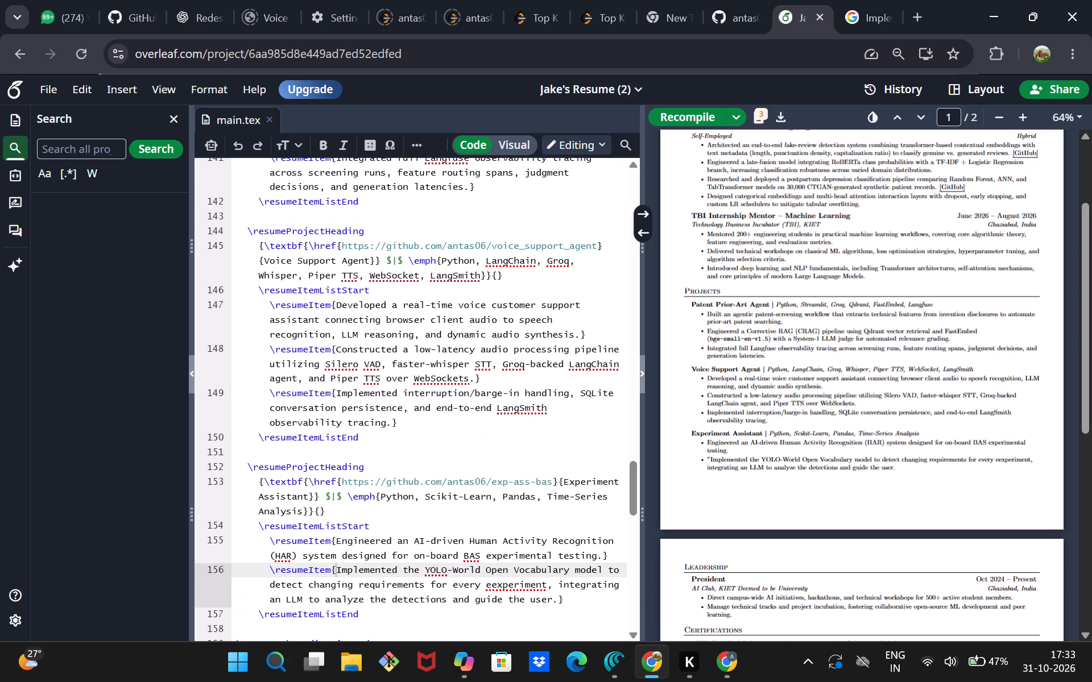
{"action": "left_click_drag", "start_coordinate": [409, 423], "coordinate": [253, 289]}
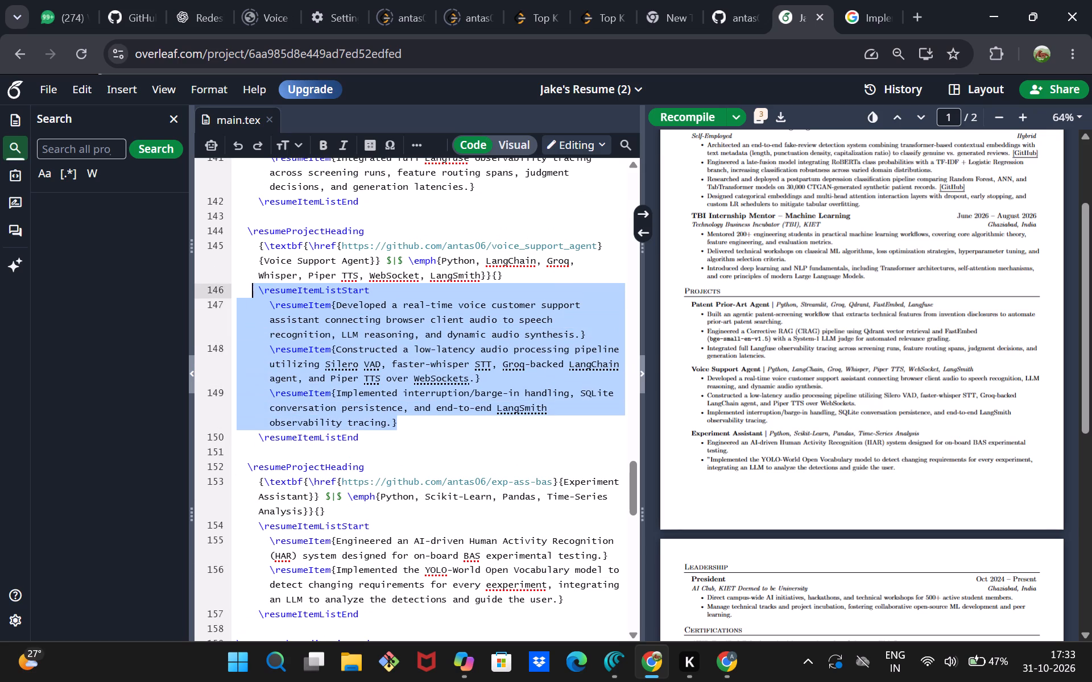
{"action": "left_click_drag", "start_coordinate": [253, 289], "coordinate": [377, 290]}
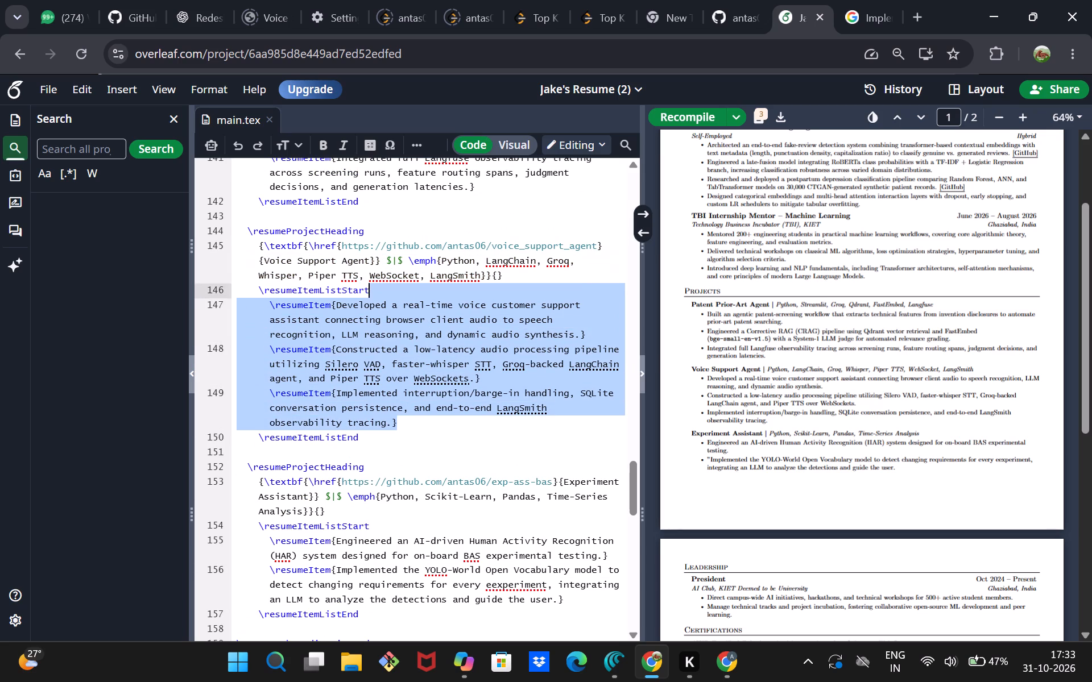
{"action": "left_click_drag", "start_coordinate": [377, 290], "coordinate": [250, 297]}
{"action": "left_click_drag", "start_coordinate": [442, 447], "coordinate": [432, 446]}
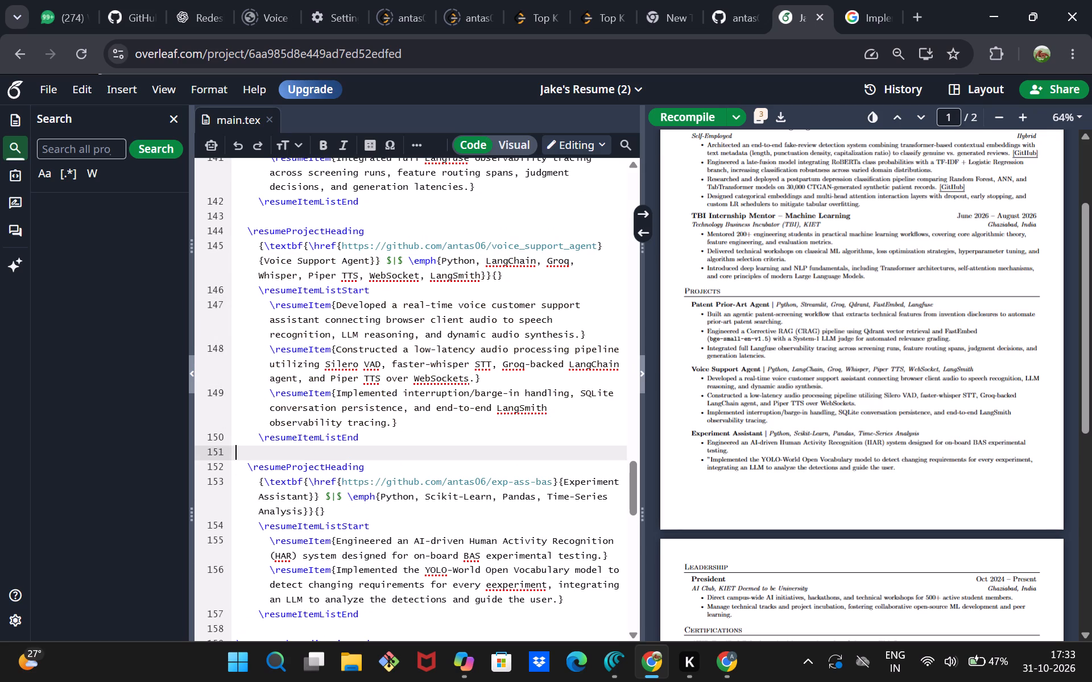
{"action": "left_click_drag", "start_coordinate": [393, 436], "coordinate": [210, 292]}
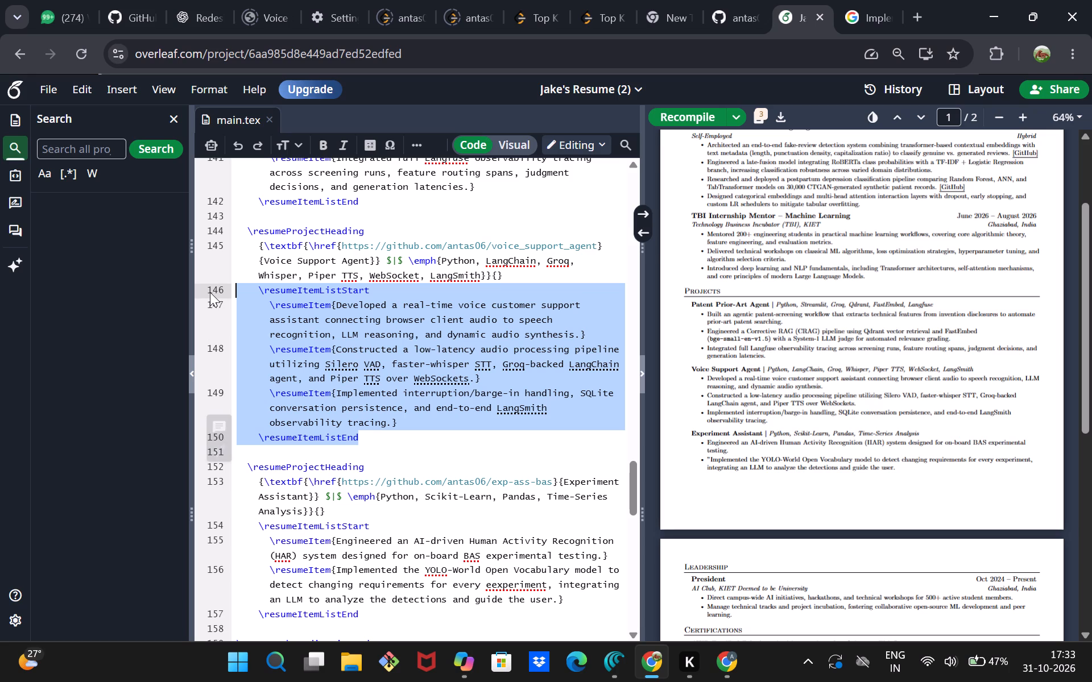
{"action": "key", "text": "ctrl+c"}
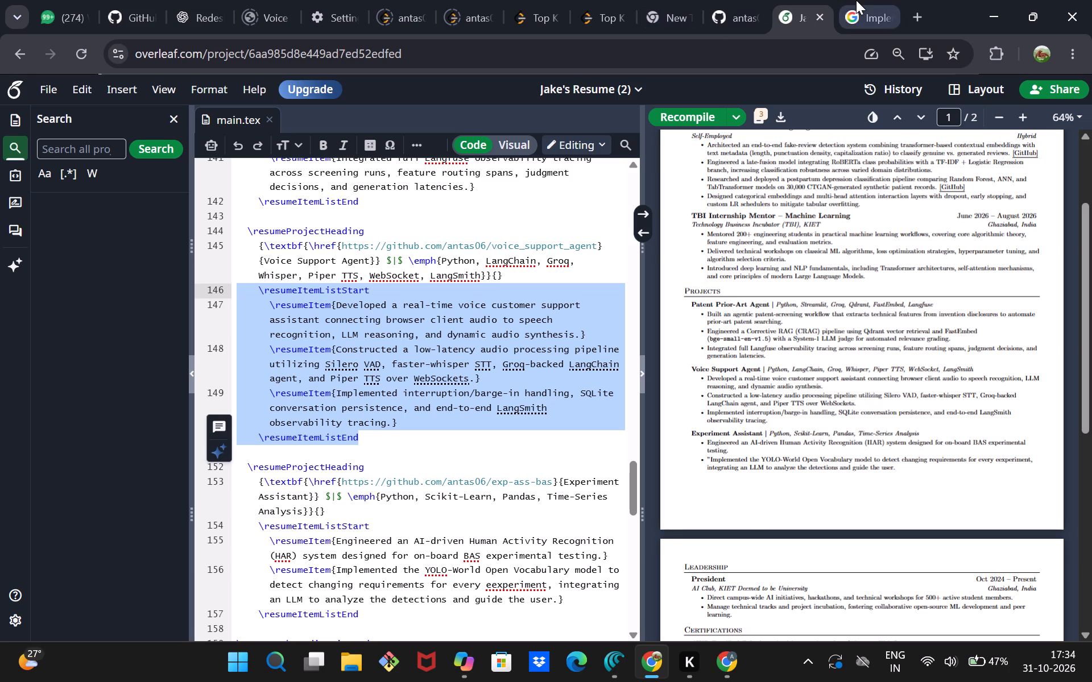
{"action": "left_click", "coordinate": [857, 0]}
{"action": "left_click", "coordinate": [215, 538]}
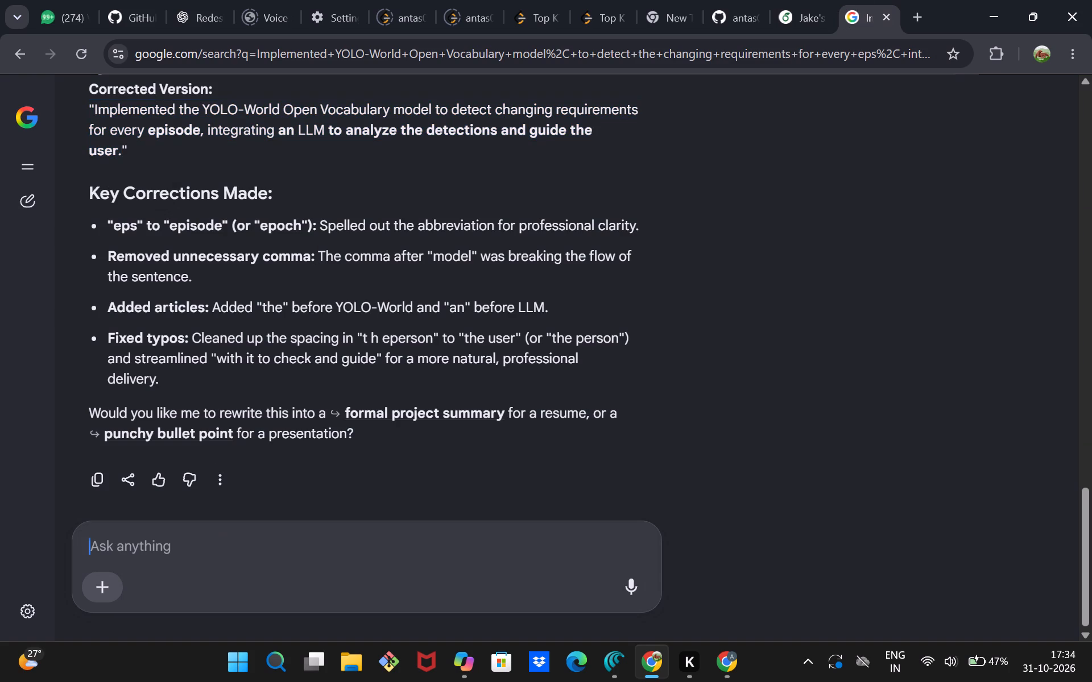
{"action": "key", "text": "ctrl+v"}
Begin an instruction one blank line below the pasted LaTeX list, starting with "sort into".
{"action": "key", "text": "shift+Return"}
{"action": "key", "text": "shift+Return"}
{"action": "type", "text": "so"}
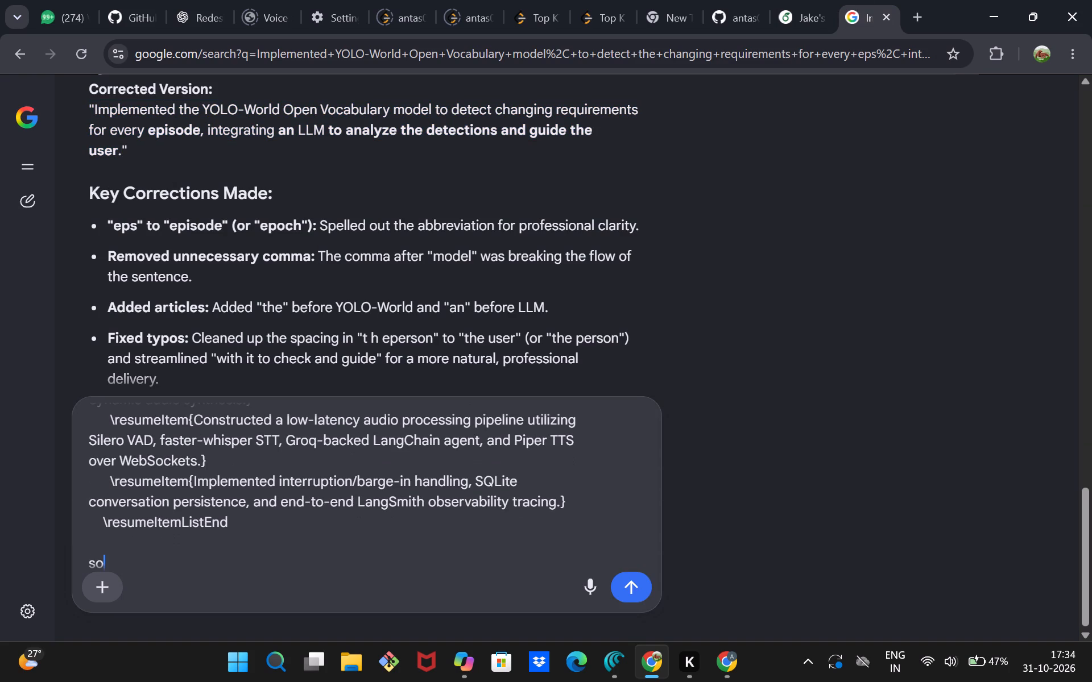
{"action": "type", "text": "rt into"}
{"action": "key", "text": "space"}
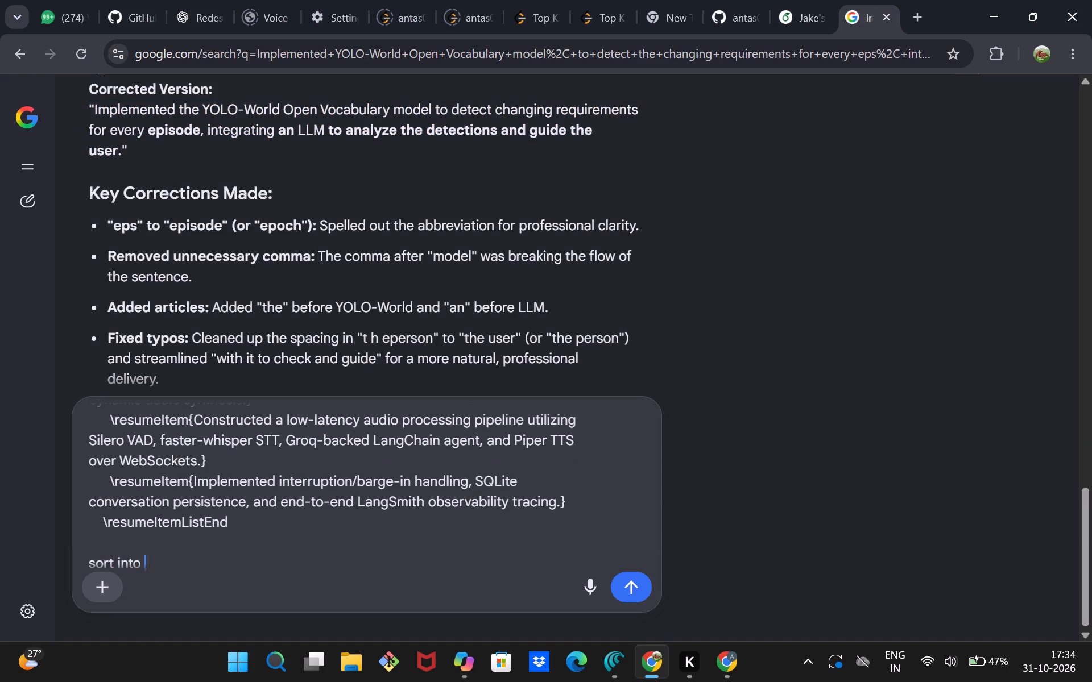
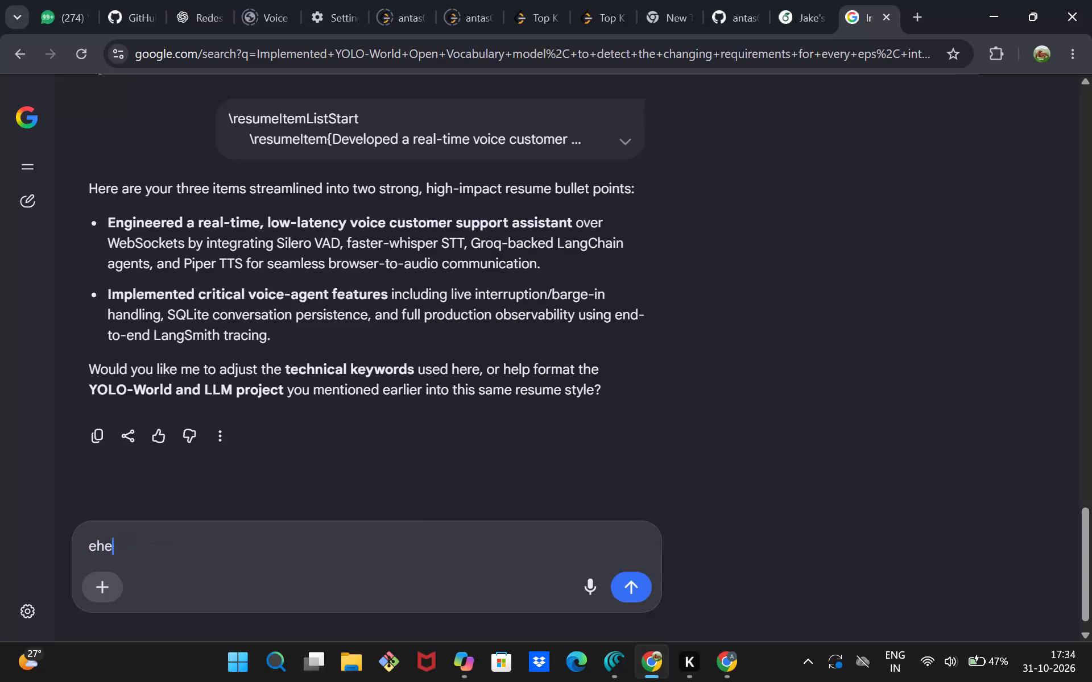
Ask the Google AI follow-up for the two streamlined Voice Support Agent bullets with "ehe, give latex code".
{"action": "key", "text": "space"}
{"action": "type", "text": "give late"}
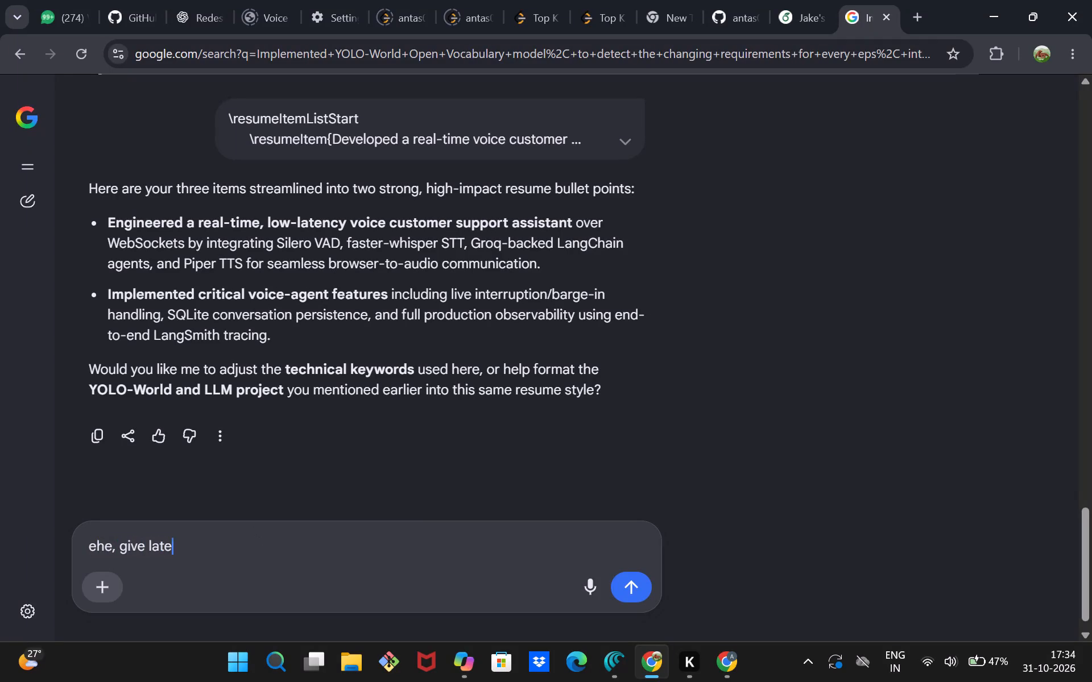
{"action": "type", "text": "x code"}
{"action": "key", "text": "Return"}
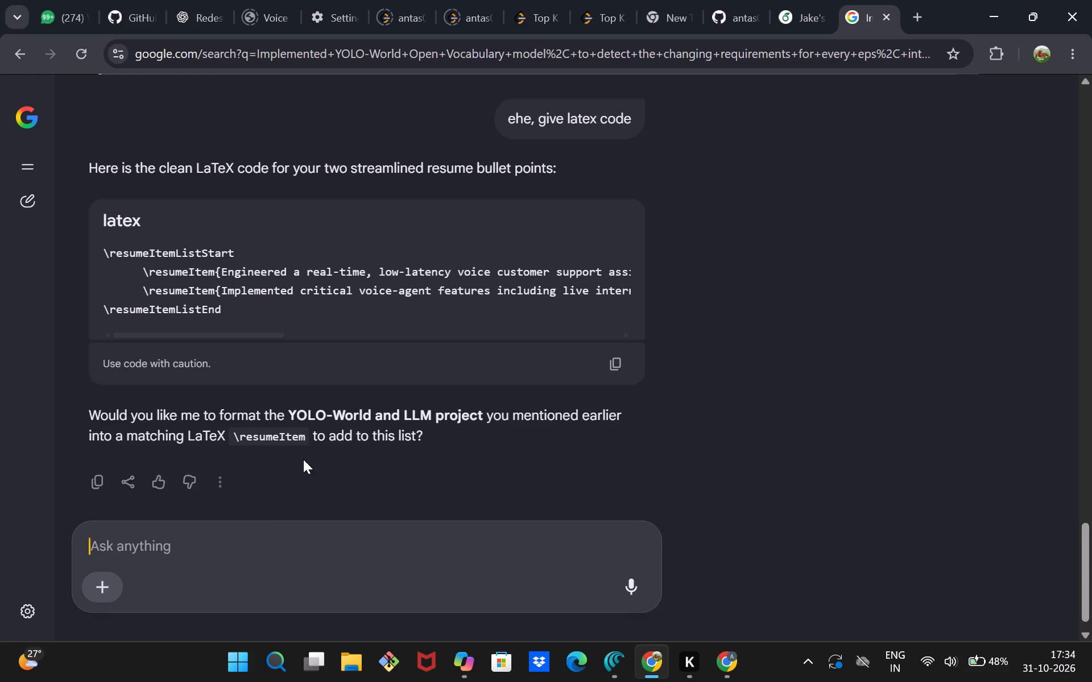
Copy the generated LaTeX list, from \resumeItemListStart to \resumeItemListEnd, and paste it over the Voice Support Agent bullet list in main.tex.
{"action": "left_click_drag", "start_coordinate": [288, 312], "coordinate": [100, 227]}
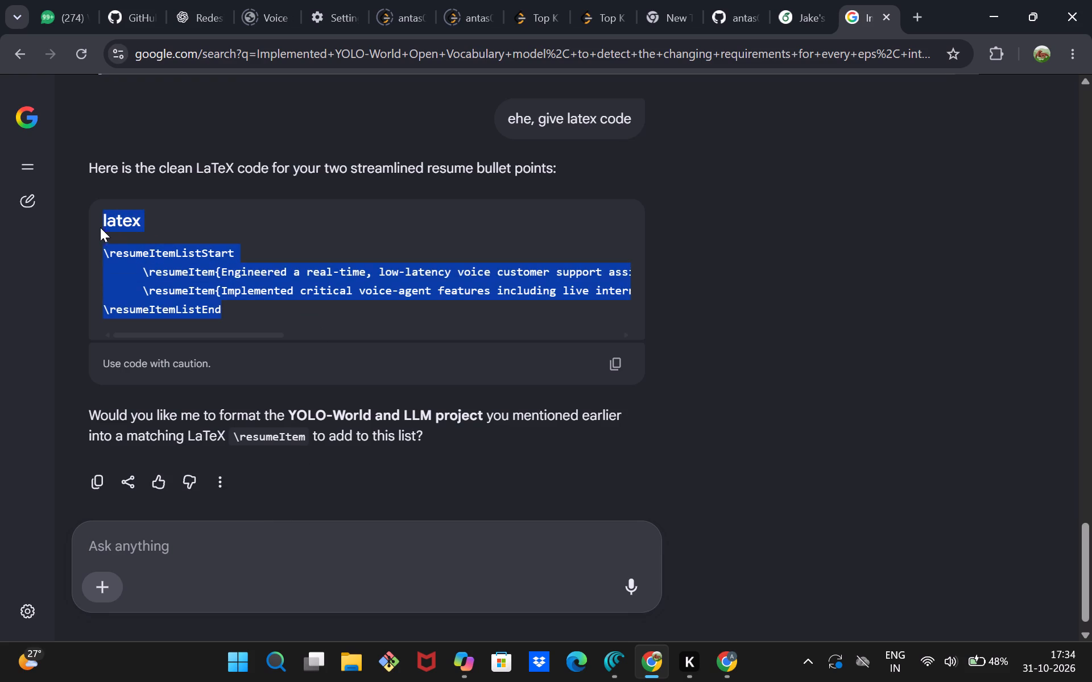
{"action": "left_click_drag", "start_coordinate": [100, 227], "coordinate": [89, 236]}
{"action": "key", "text": "ctrl+c"}
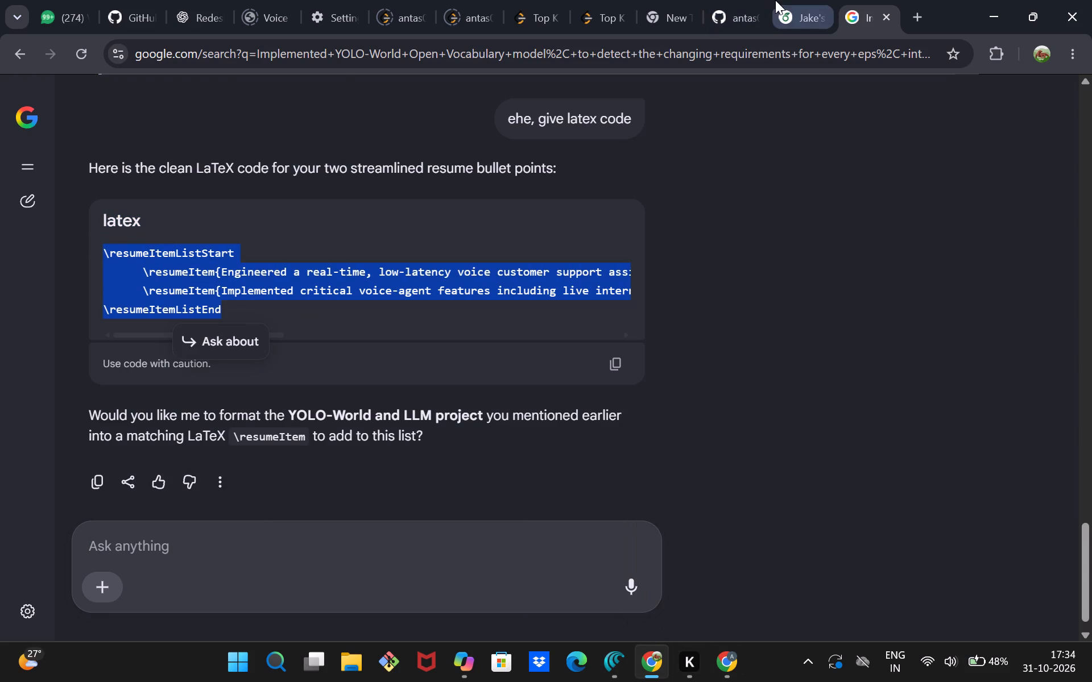
{"action": "left_click", "coordinate": [801, 0]}
{"action": "key", "text": "ctrl+v"}
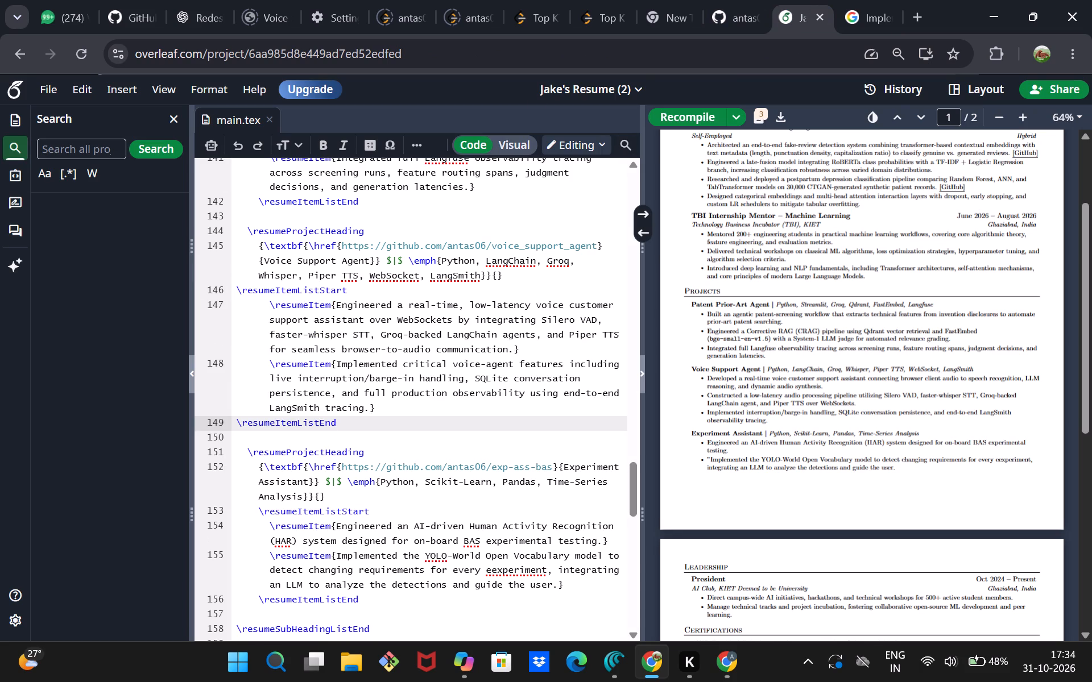
Recompile the resume to refresh the PDF preview with the new Voice Support Agent bullets.
{"action": "left_click", "coordinate": [665, 115]}
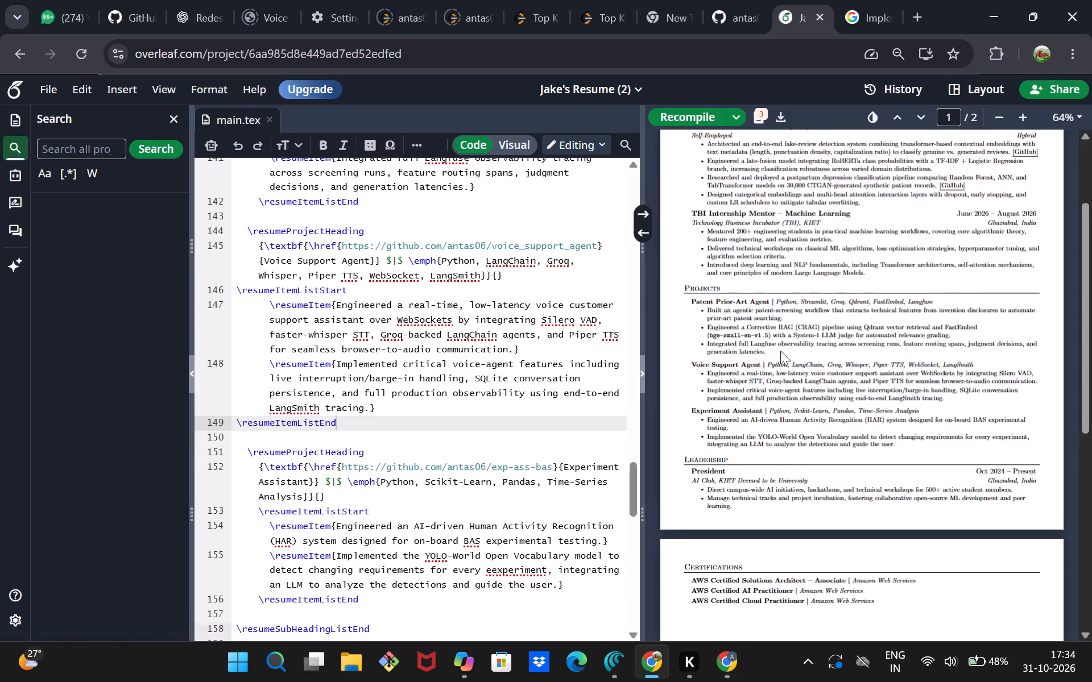
{"action": "scroll", "coordinate": [780, 351], "scroll_direction": "up", "scroll_amount": 3}
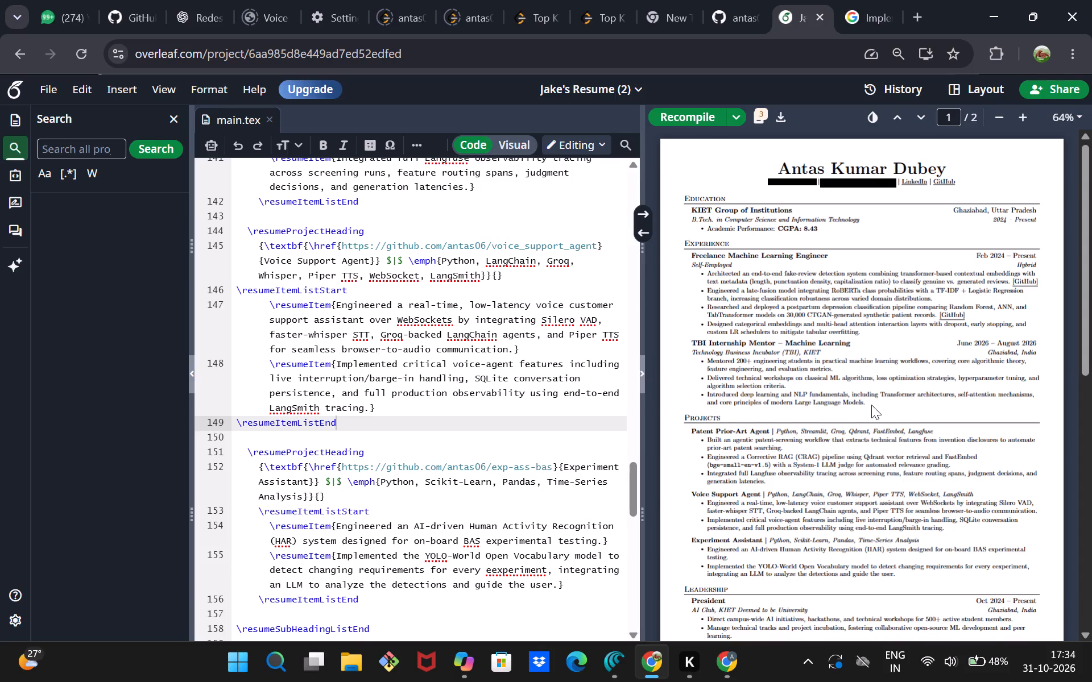
{"action": "left_click", "coordinate": [696, 113]}
Copy the last two TBI Internship Mentor bullets, on technical workshops and deep learning, and paste them into the Google AI follow-up prompt.
{"action": "left_click_drag", "start_coordinate": [705, 375], "coordinate": [816, 390]}
{"action": "left_click", "coordinate": [816, 390]}
{"action": "double_click", "coordinate": [816, 390]}
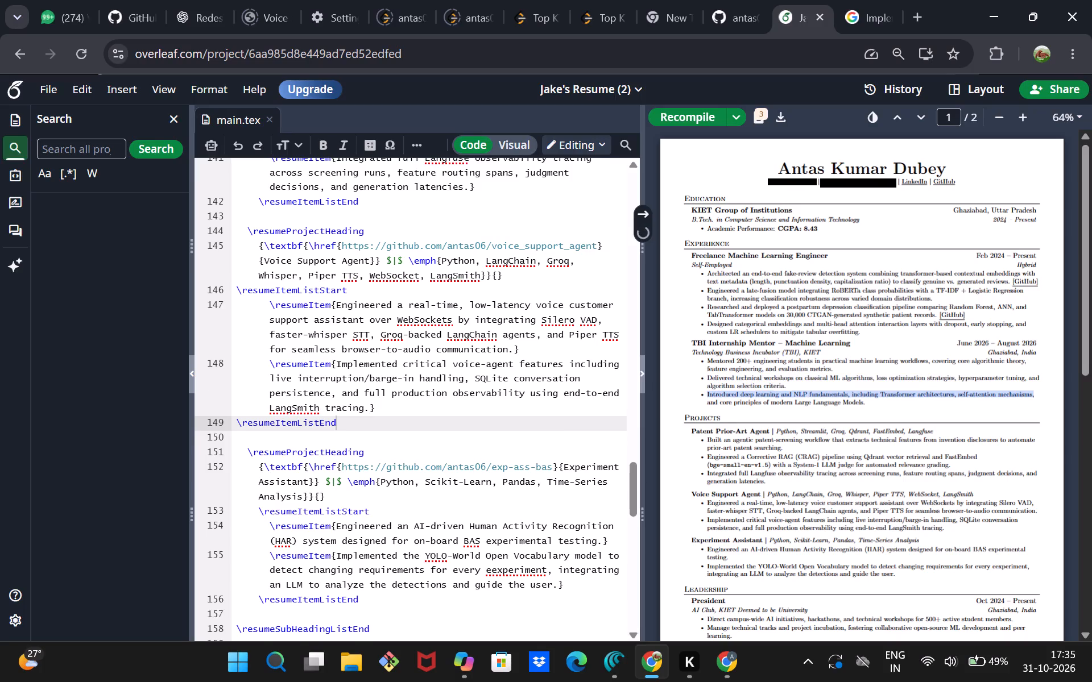
{"action": "left_click_drag", "start_coordinate": [572, 431], "coordinate": [266, 347]}
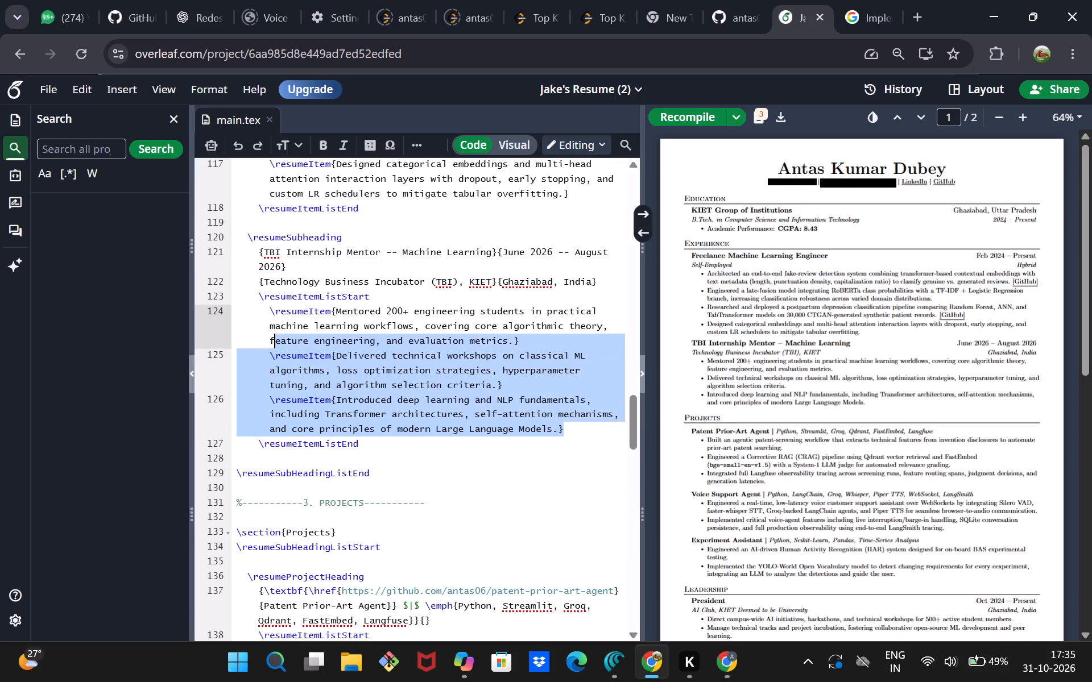
{"action": "left_click_drag", "start_coordinate": [266, 347], "coordinate": [239, 351]}
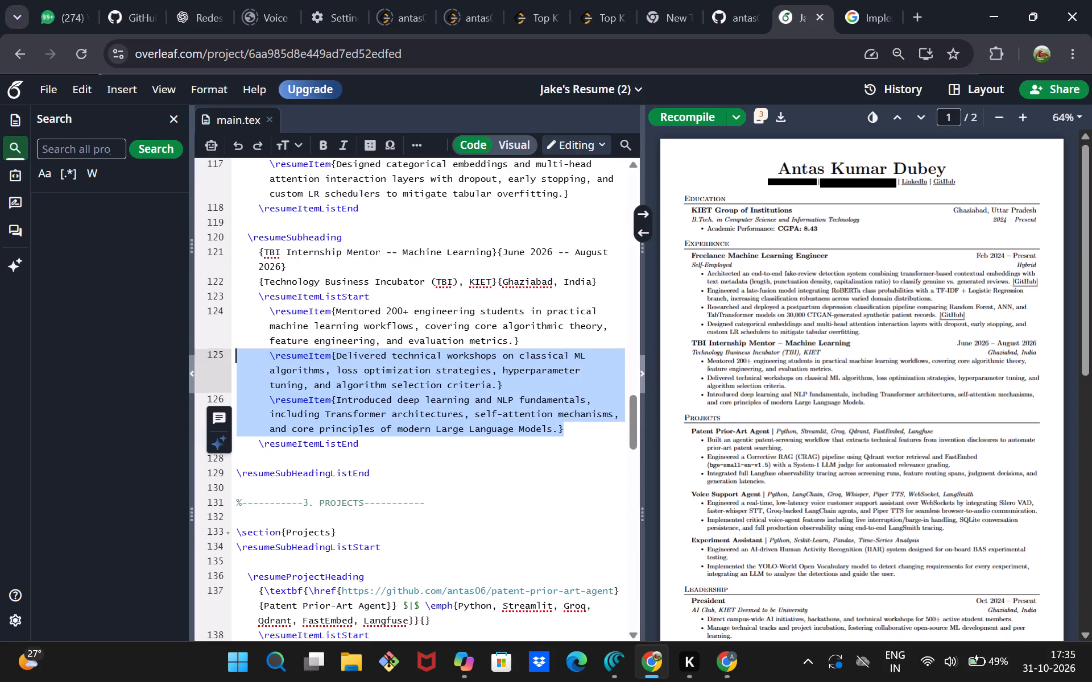
{"action": "key", "text": "ctrl+c"}
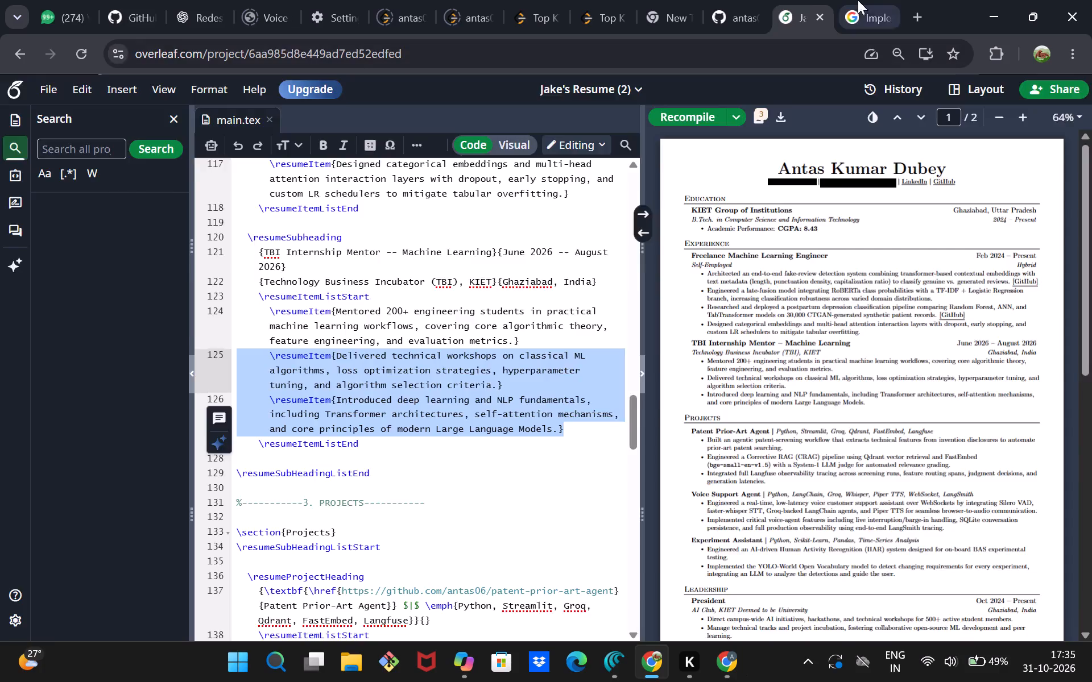
{"action": "left_click", "coordinate": [861, 0]}
{"action": "left_click", "coordinate": [270, 552]}
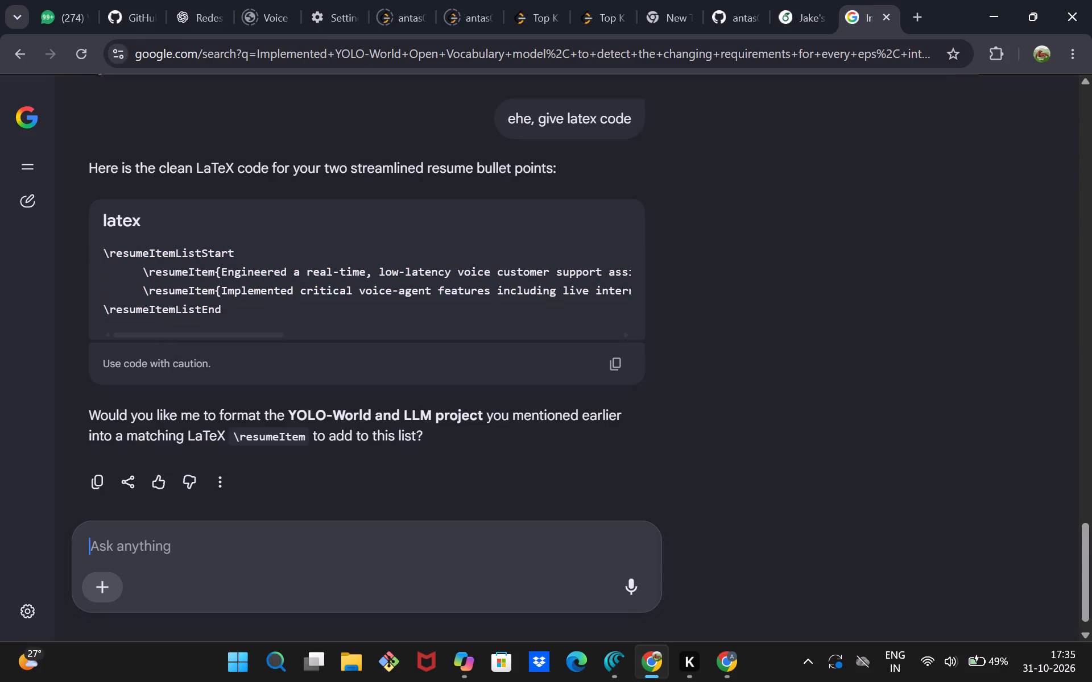
{"action": "key", "text": "ctrl+v"}
Add the instruction "one sort point" one blank line below the pasted bullets and send the prompt.
{"action": "key", "text": "shift+Return"}
{"action": "key", "text": "shift+Return"}
{"action": "type", "text": "pne"}
{"action": "key", "text": "space"}
{"action": "key", "text": "BackSpace"}
{"action": "key", "text": "BackSpace"}
{"action": "key", "text": "BackSpace"}
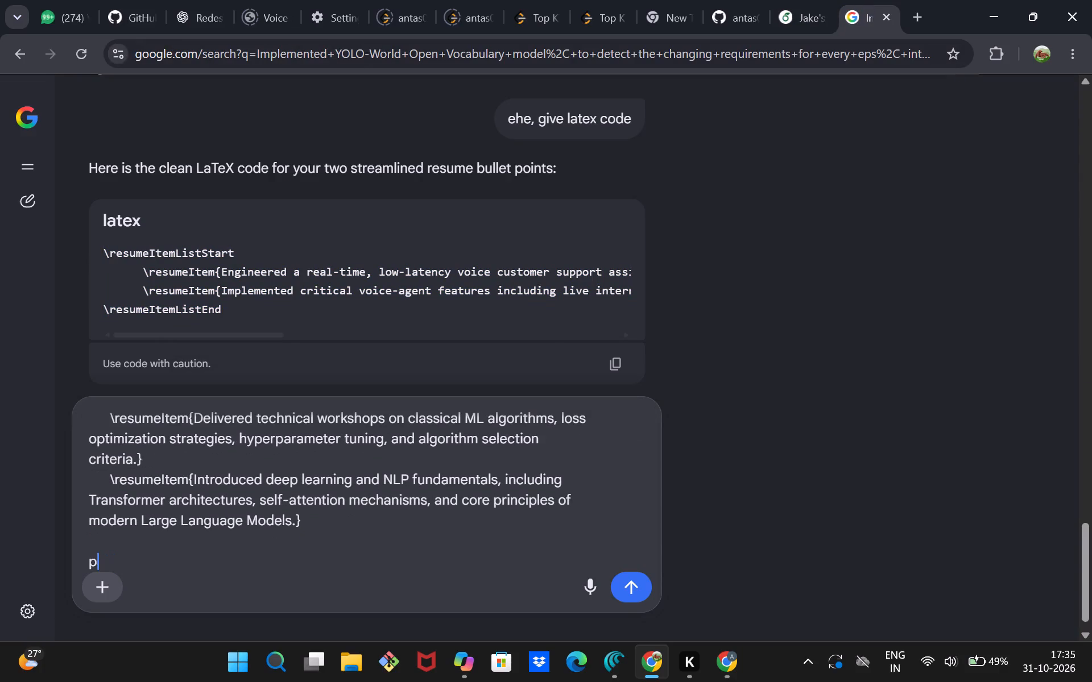
{"action": "key", "text": "BackSpace"}
{"action": "type", "text": "one sort point"}
{"action": "key", "text": "Return"}
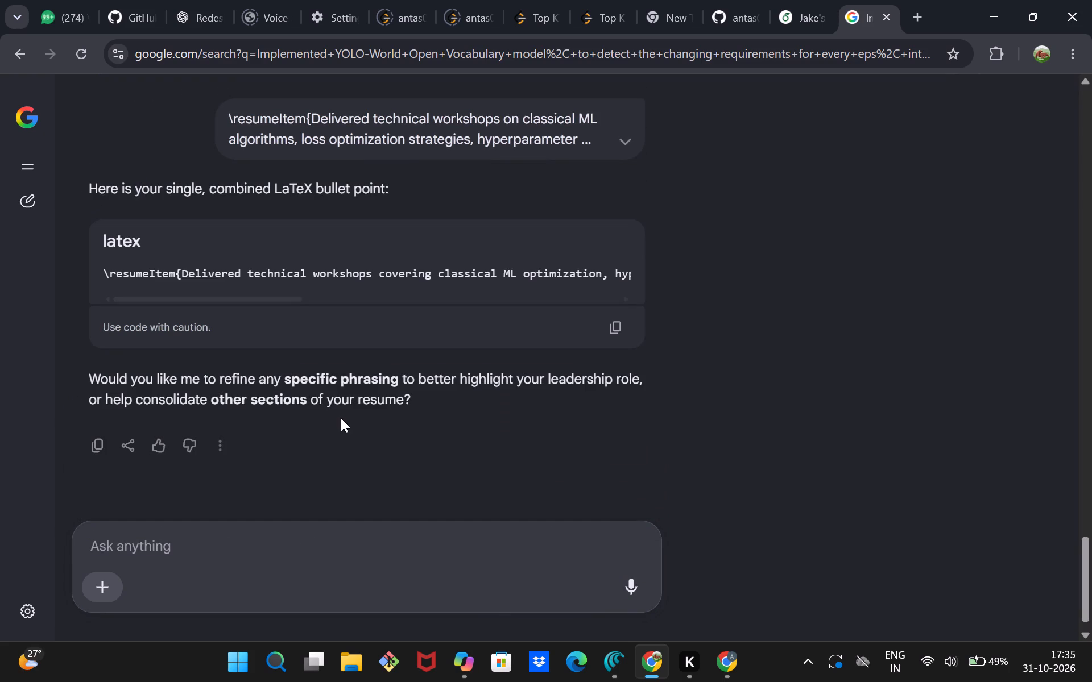
Copy the combined \resumeItem line from the AI answer and paste it over the last two TBI Internship Mentor bullets in main.tex.
{"action": "left_click_drag", "start_coordinate": [330, 272], "coordinate": [657, 269]}
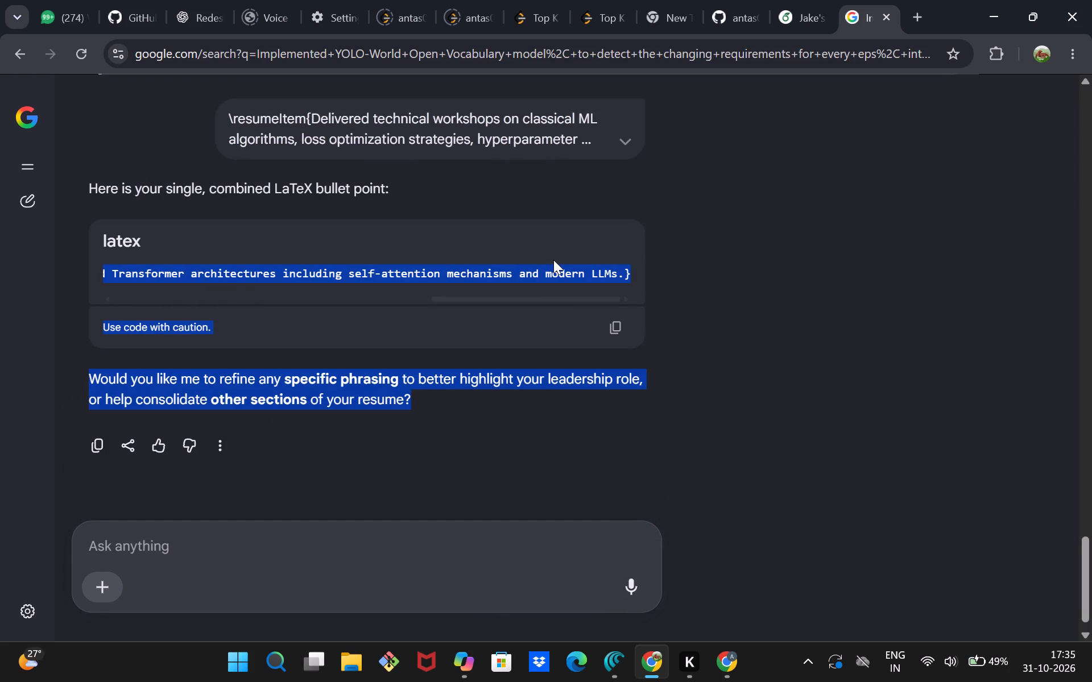
{"action": "left_click_drag", "start_coordinate": [553, 260], "coordinate": [567, 260]}
{"action": "left_click", "coordinate": [648, 276]}
{"action": "left_click_drag", "start_coordinate": [639, 273], "coordinate": [0, 253]}
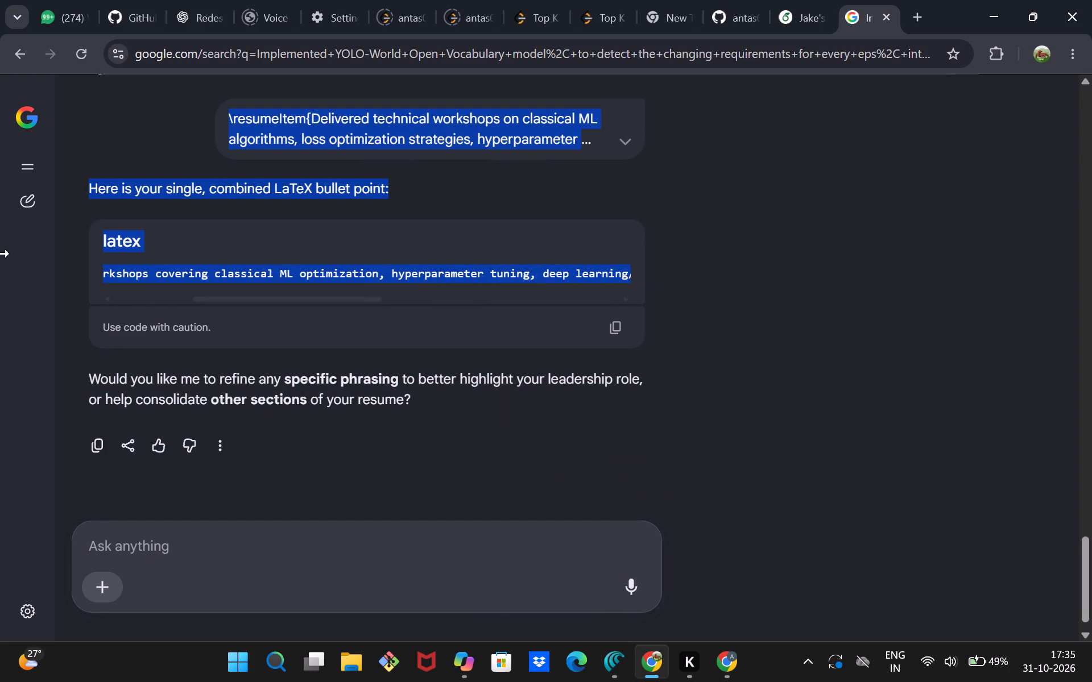
{"action": "left_click_drag", "start_coordinate": [0, 253], "coordinate": [94, 275]}
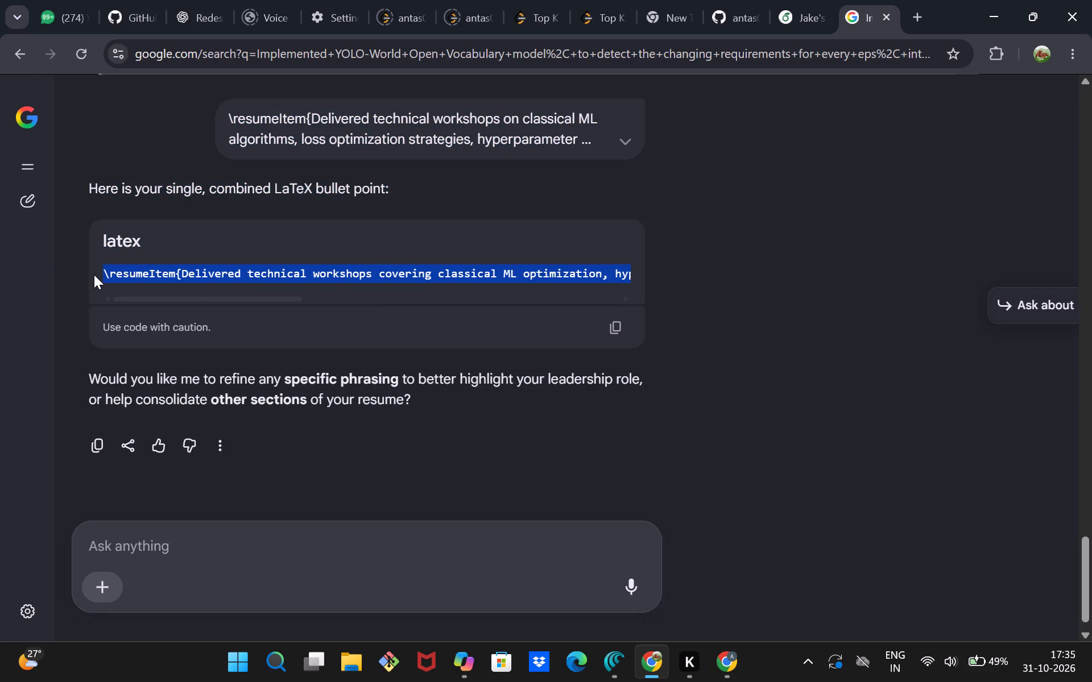
{"action": "key", "text": "ctrl+c"}
{"action": "left_click", "coordinate": [813, 0]}
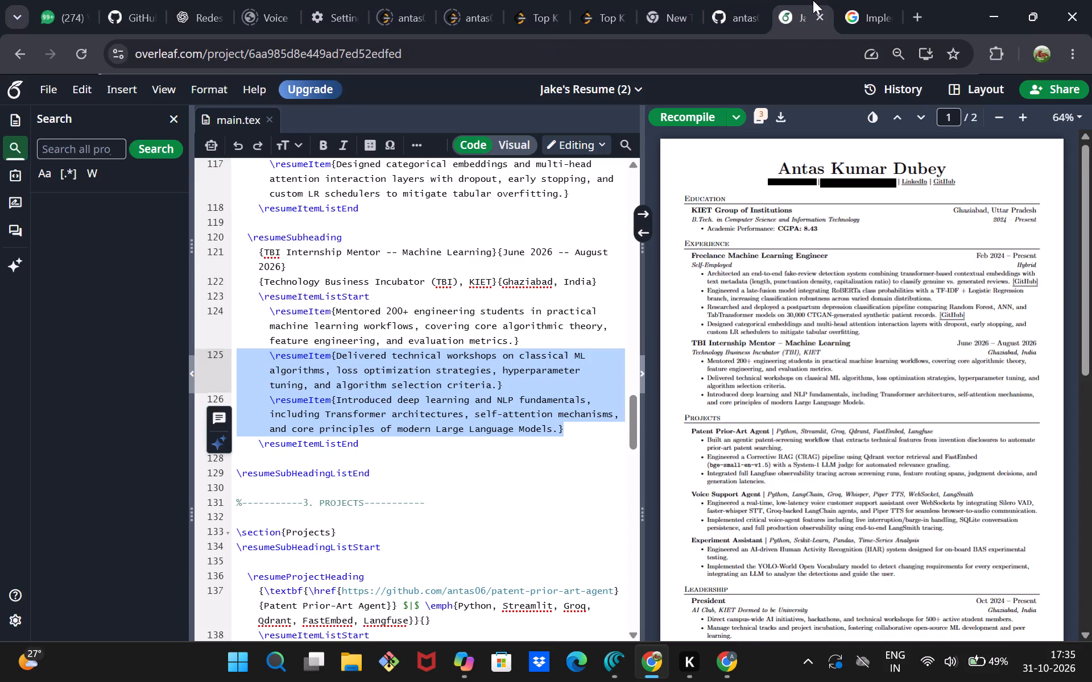
{"action": "key", "text": "ctrl+v"}
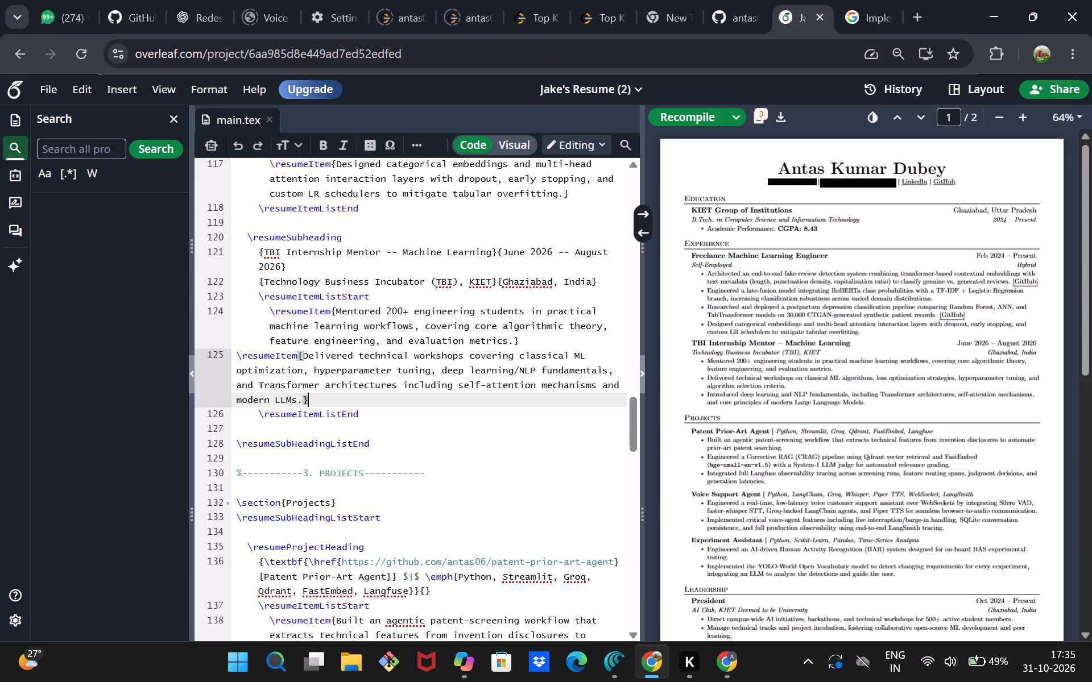
Recompile the resume to refresh the PDF preview with the combined TBI Internship Mentor bullet.
{"action": "left_click_drag", "start_coordinate": [657, 105], "coordinate": [659, 110]}
{"action": "left_click", "coordinate": [684, 122]}
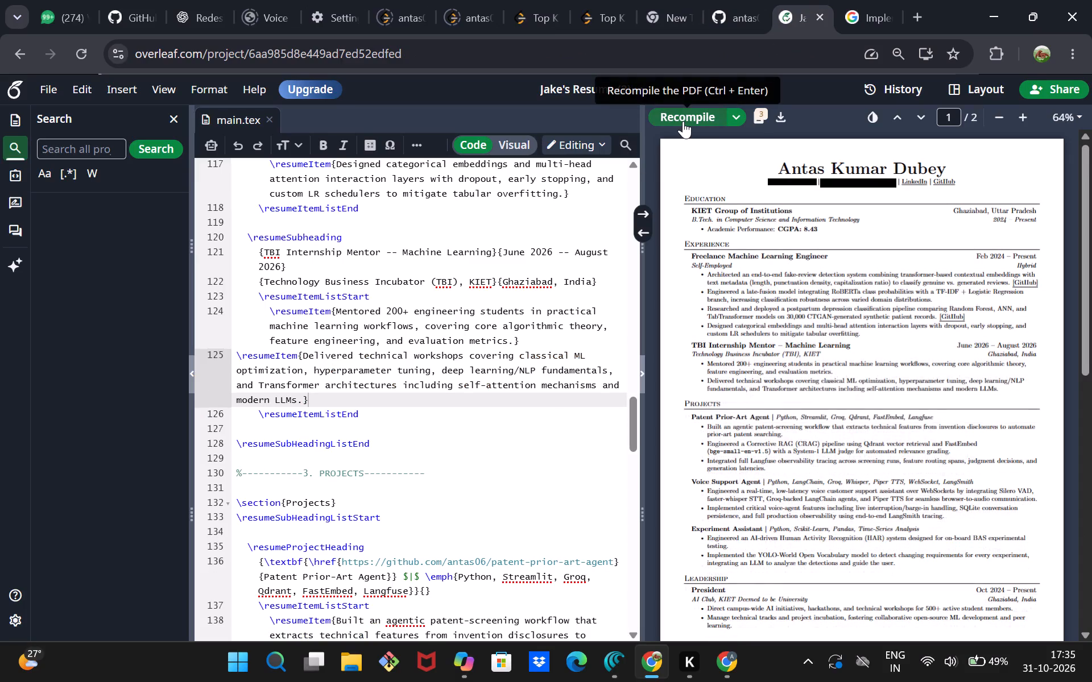
Review the layout of both compiled resume pages and examine the Leadership and Certifications sections in the LaTeX source.
{"action": "scroll", "coordinate": [791, 372], "scroll_direction": "down", "scroll_amount": 5}
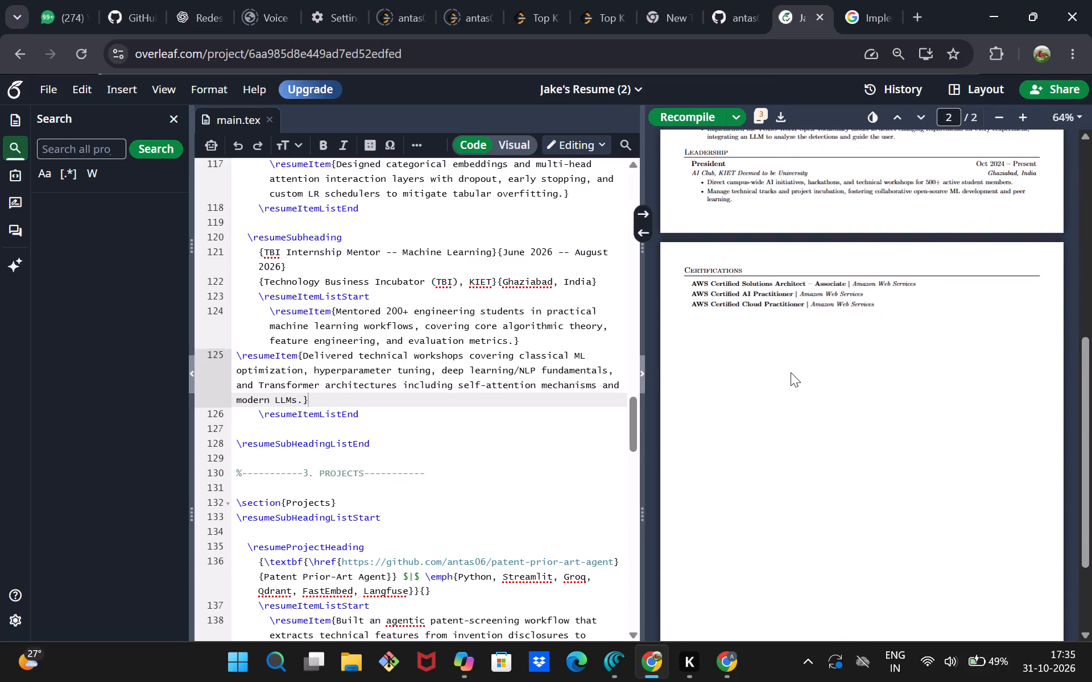
{"action": "scroll", "coordinate": [791, 372], "scroll_direction": "up", "scroll_amount": 3}
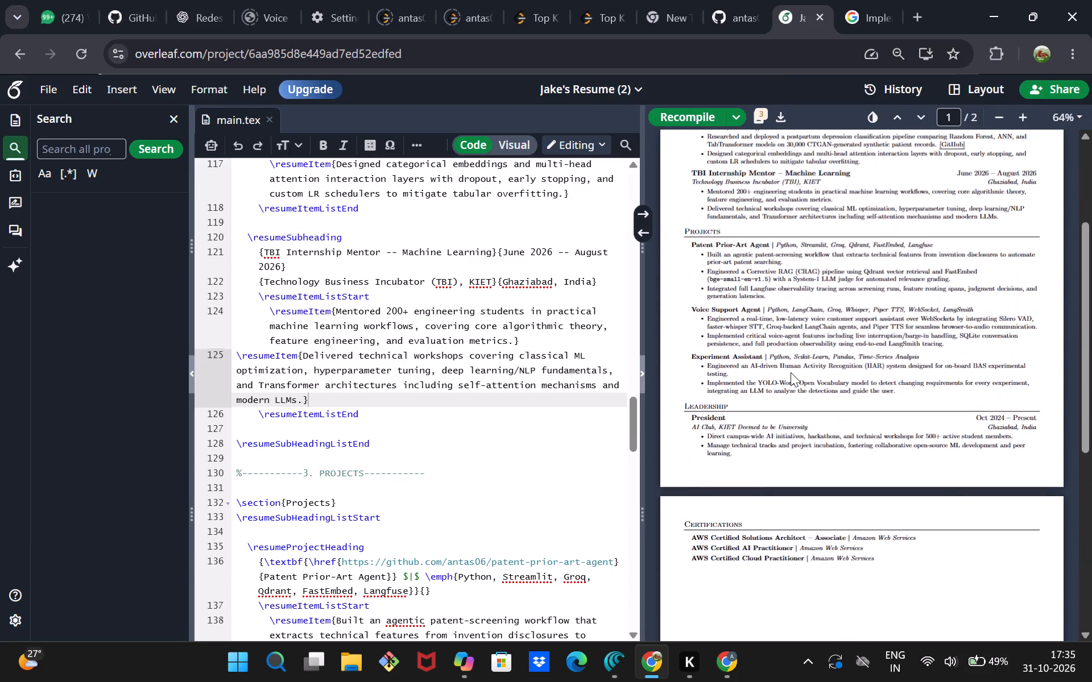
{"action": "scroll", "coordinate": [791, 372], "scroll_direction": "up", "scroll_amount": 3}
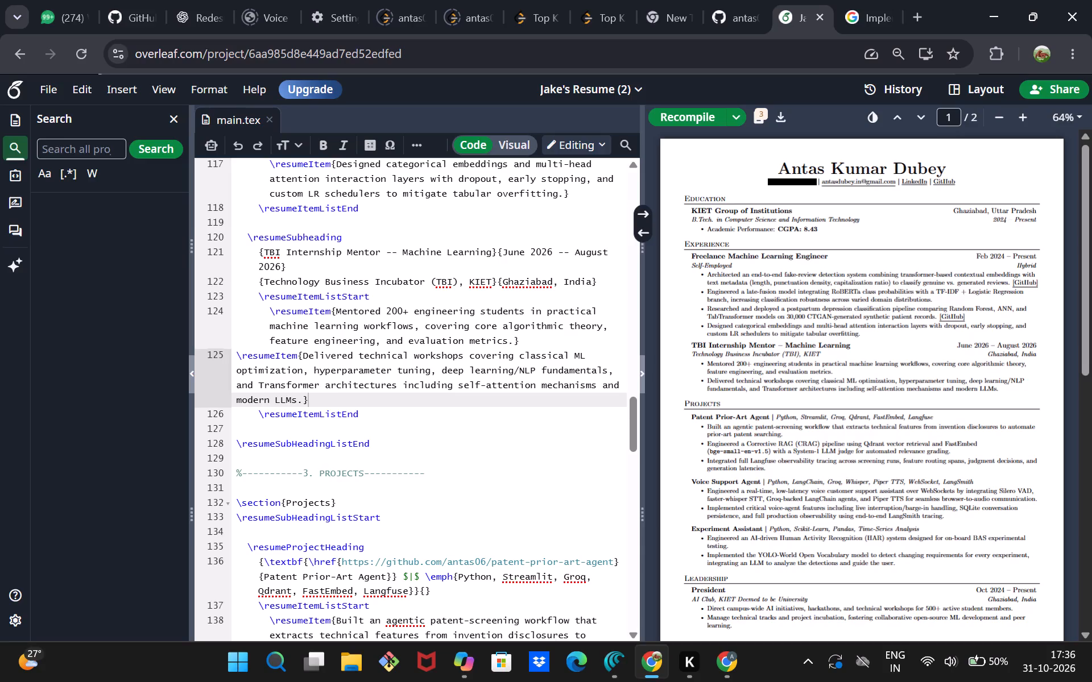
{"action": "scroll", "coordinate": [814, 364], "scroll_direction": "down", "scroll_amount": 3}
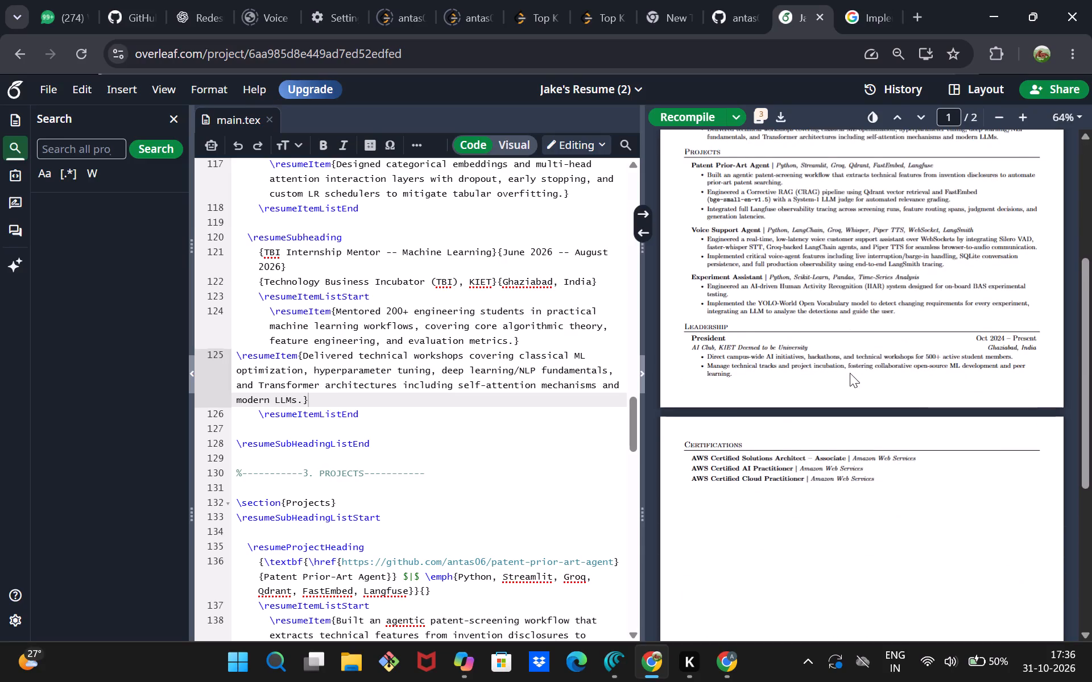
{"action": "double_click", "coordinate": [763, 364]}
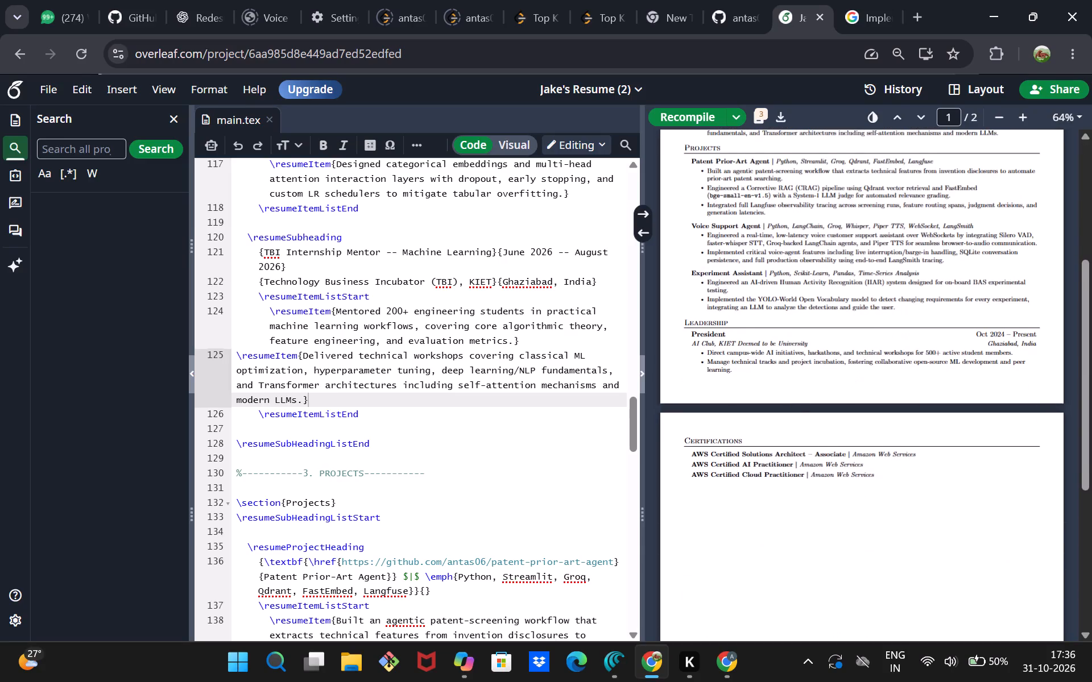
{"action": "scroll", "coordinate": [390, 498], "scroll_direction": "down", "scroll_amount": 4}
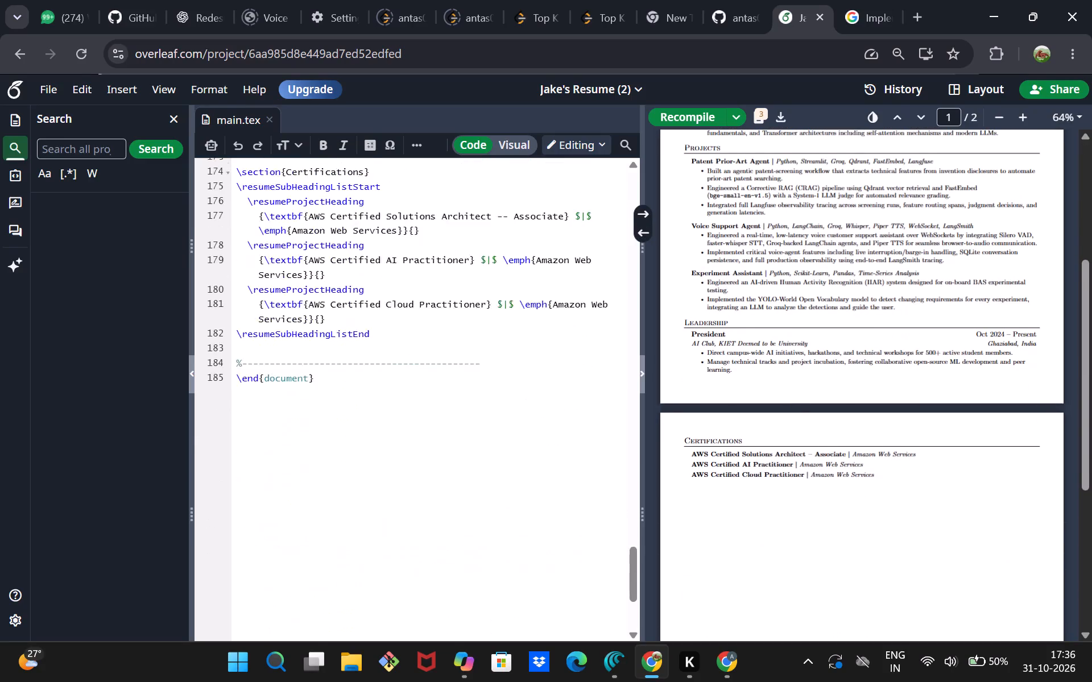
{"action": "scroll", "coordinate": [390, 498], "scroll_direction": "up", "scroll_amount": 4}
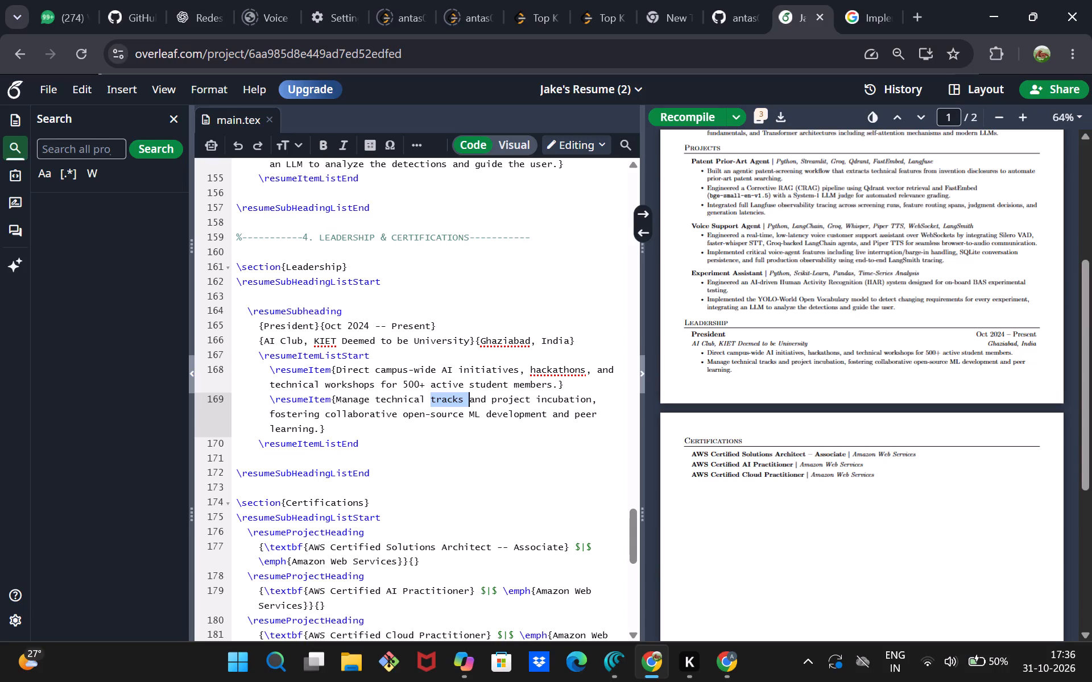
{"action": "scroll", "coordinate": [934, 492], "scroll_direction": "up", "scroll_amount": 5}
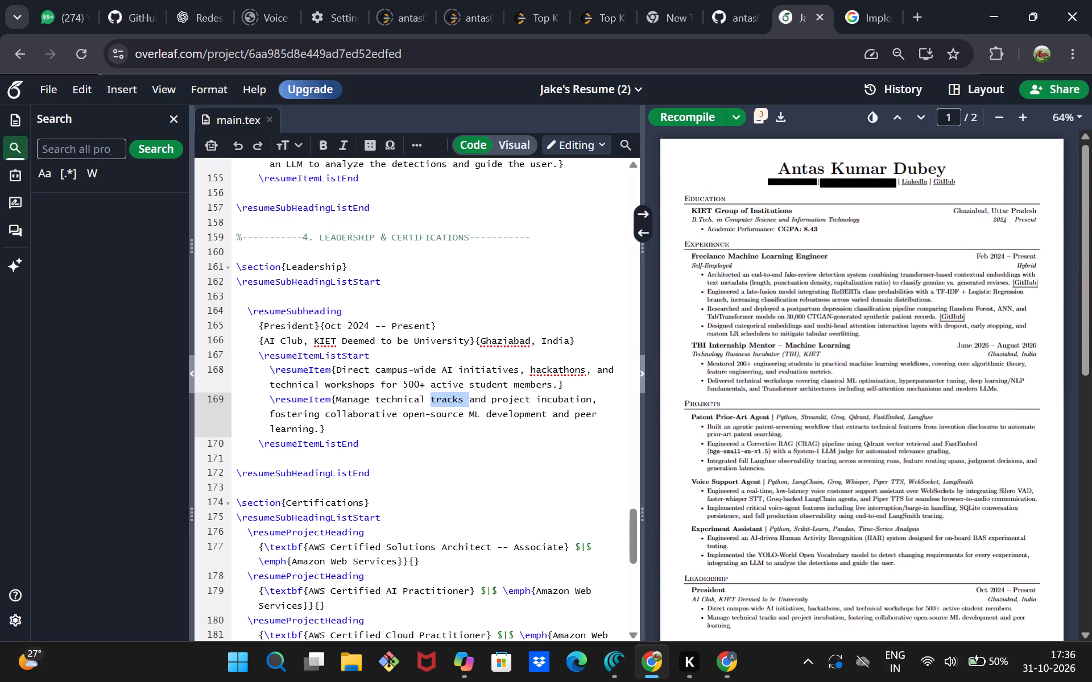
{"action": "scroll", "coordinate": [934, 492], "scroll_direction": "up", "scroll_amount": 1}
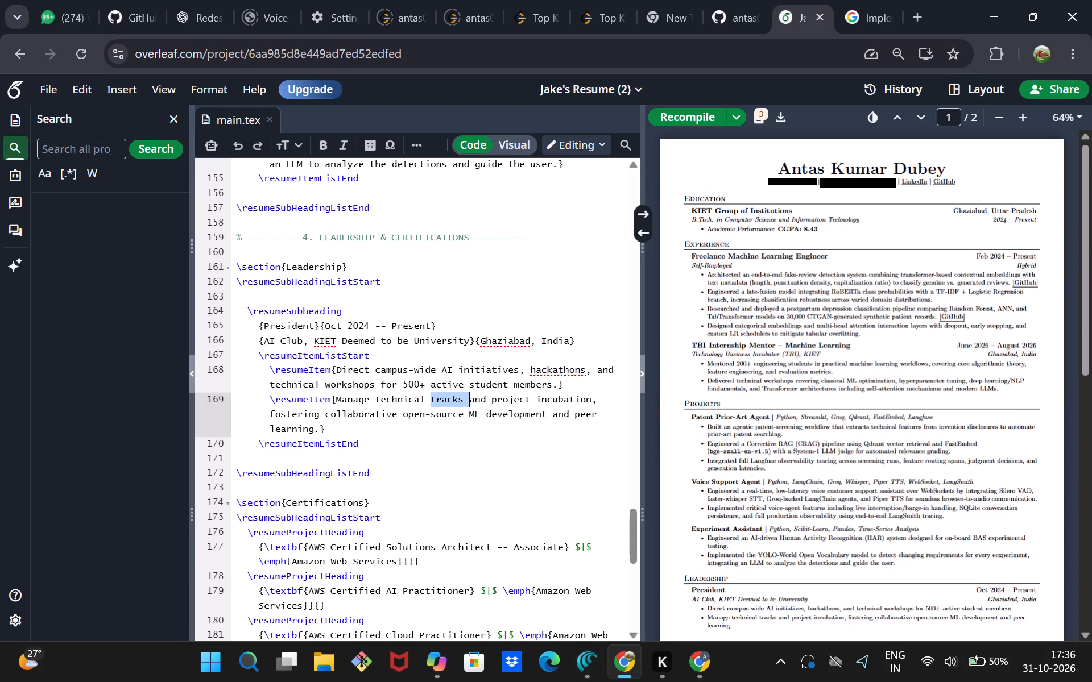
{"action": "scroll", "coordinate": [934, 492], "scroll_direction": "down", "scroll_amount": 2}
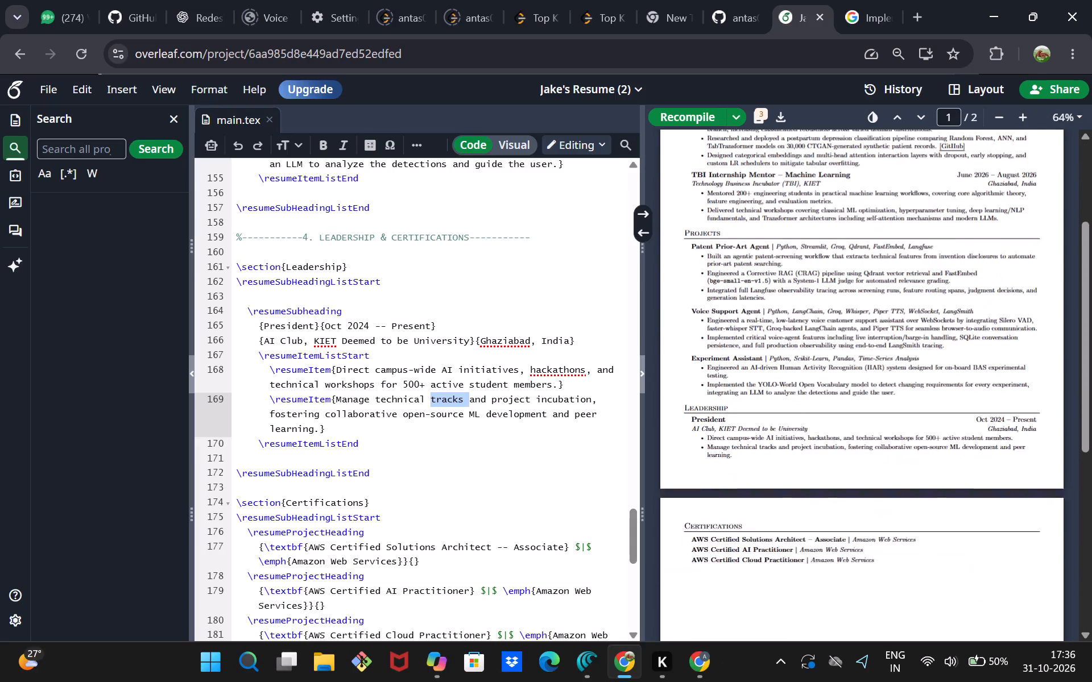
{"action": "scroll", "coordinate": [934, 492], "scroll_direction": "down", "scroll_amount": 2}
{"action": "scroll", "coordinate": [934, 492], "scroll_direction": "up", "scroll_amount": 3}
{"action": "scroll", "coordinate": [934, 492], "scroll_direction": "down", "scroll_amount": 1}
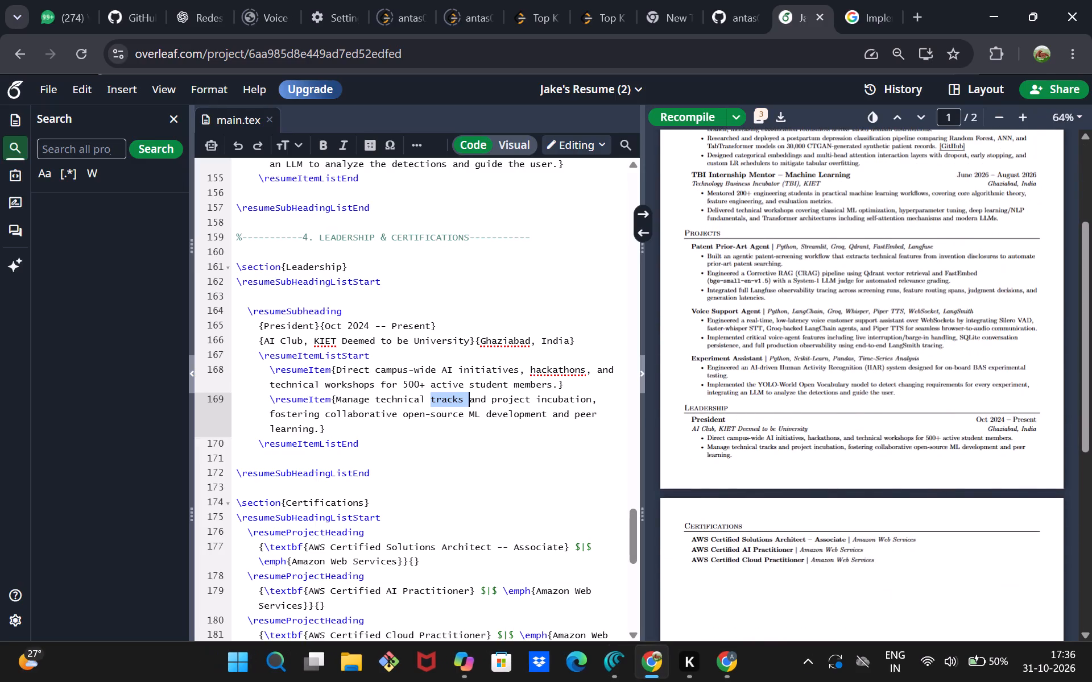
Change the start date of the President entry in the Leadership section to Oct 2026.
{"action": "left_click", "coordinate": [372, 325]}
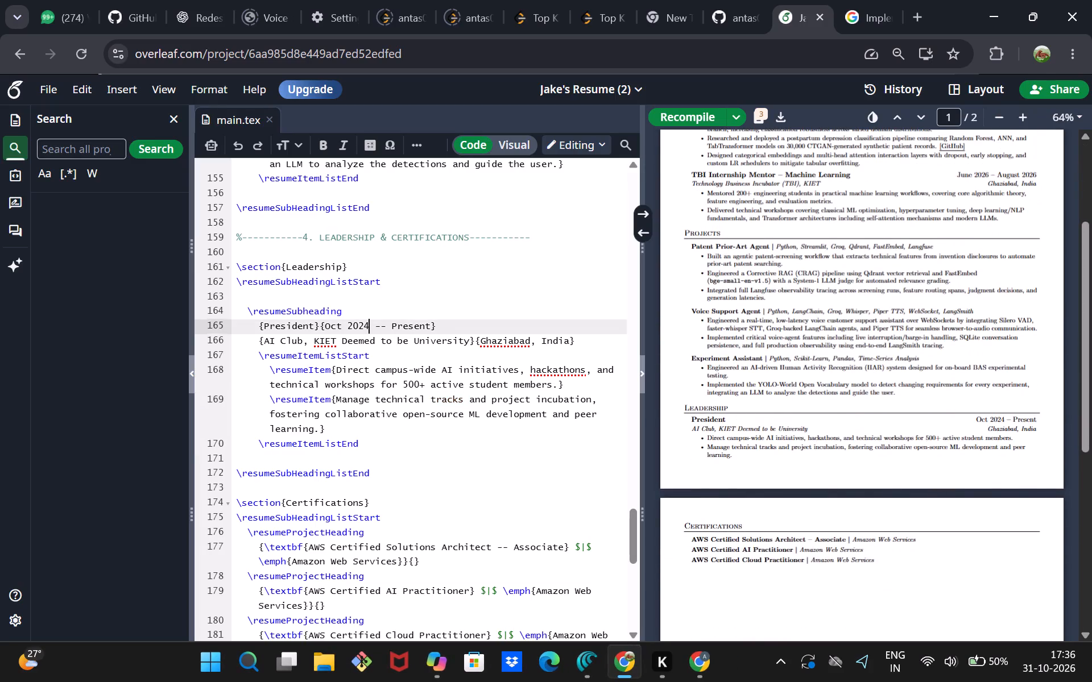
{"action": "key", "text": "BackSpace"}
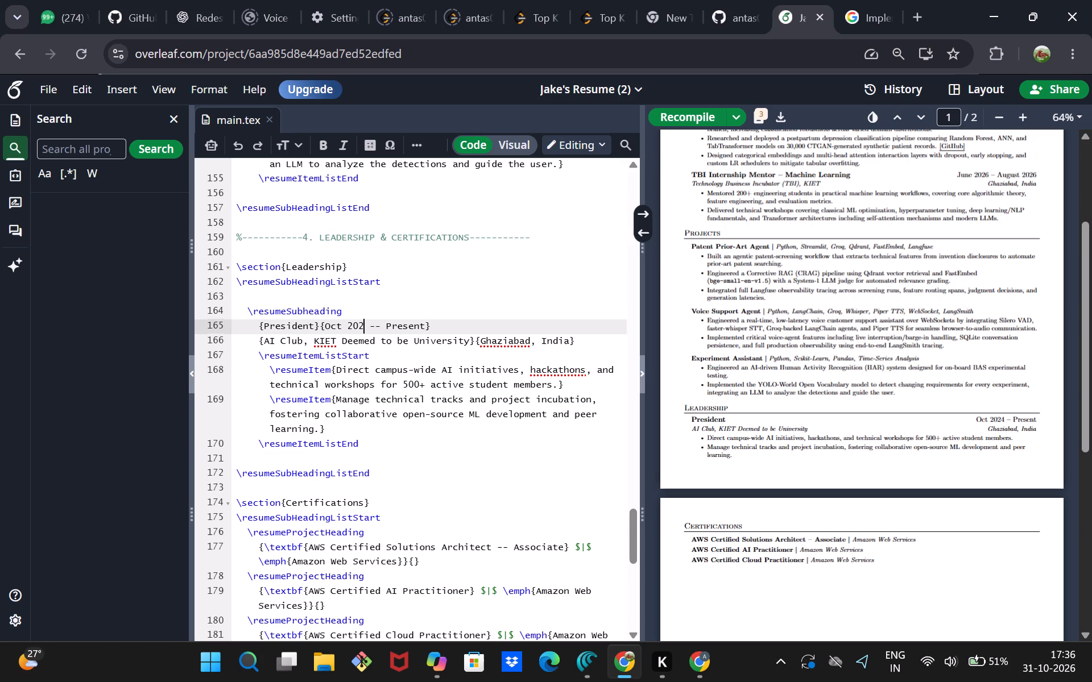
{"action": "key", "text": "6"}
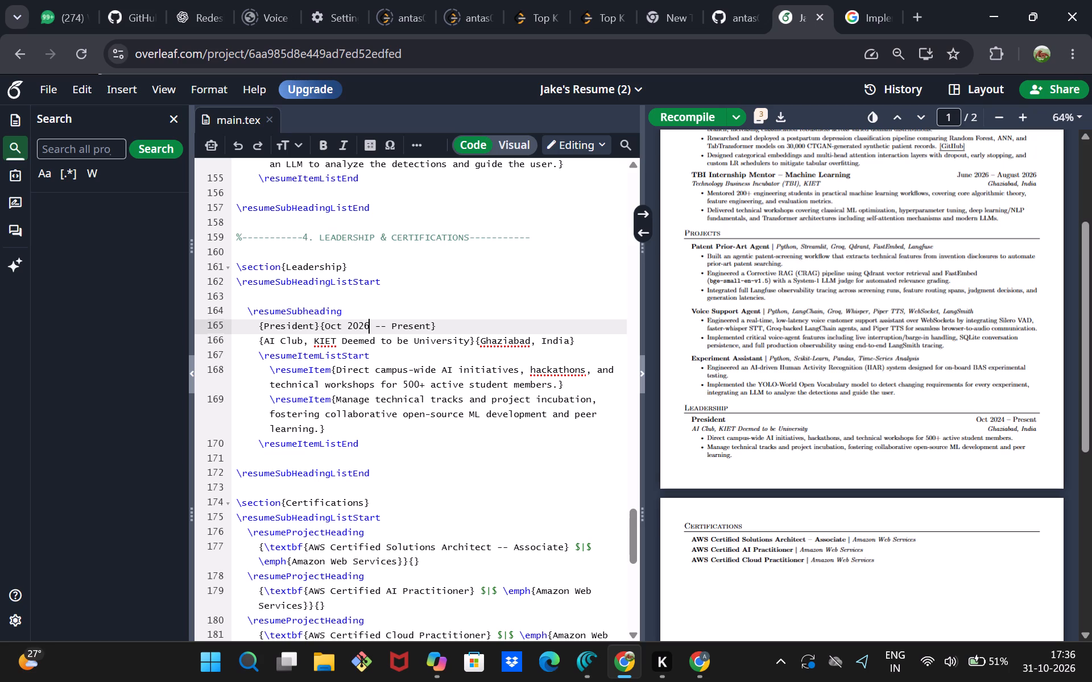
Change the start month of the President entry in the Leadership section to May.
{"action": "left_click", "coordinate": [340, 324]}
{"action": "key", "text": "BackSpace"}
{"action": "key", "text": "BackSpace"}
{"action": "key", "text": "BackSpace"}
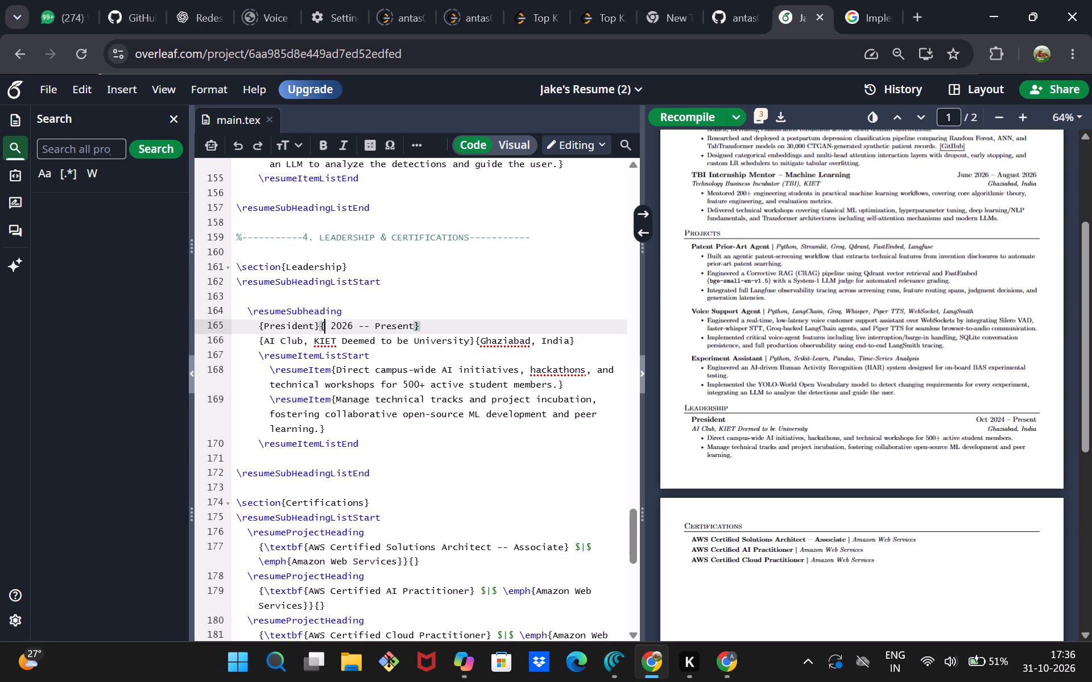
{"action": "type", "text": "May"}
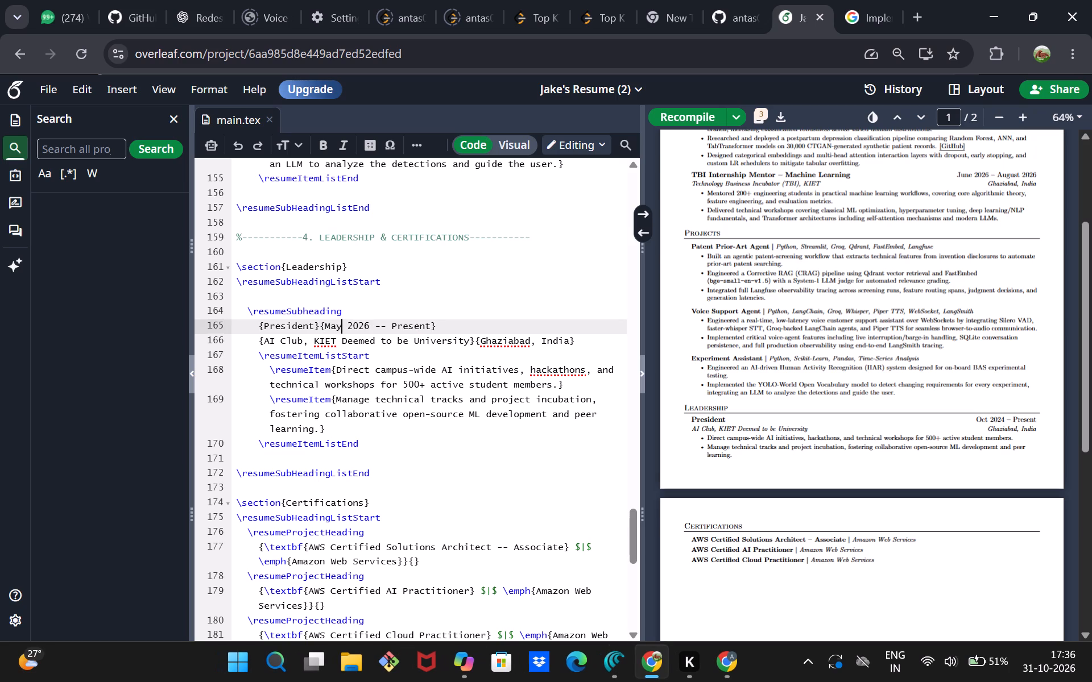
Delete the President entry's whole bullet list, from \resumeItemListStart through \resumeItemListEnd.
{"action": "left_click", "coordinate": [395, 377]}
{"action": "left_click_drag", "start_coordinate": [400, 438], "coordinate": [249, 374]}
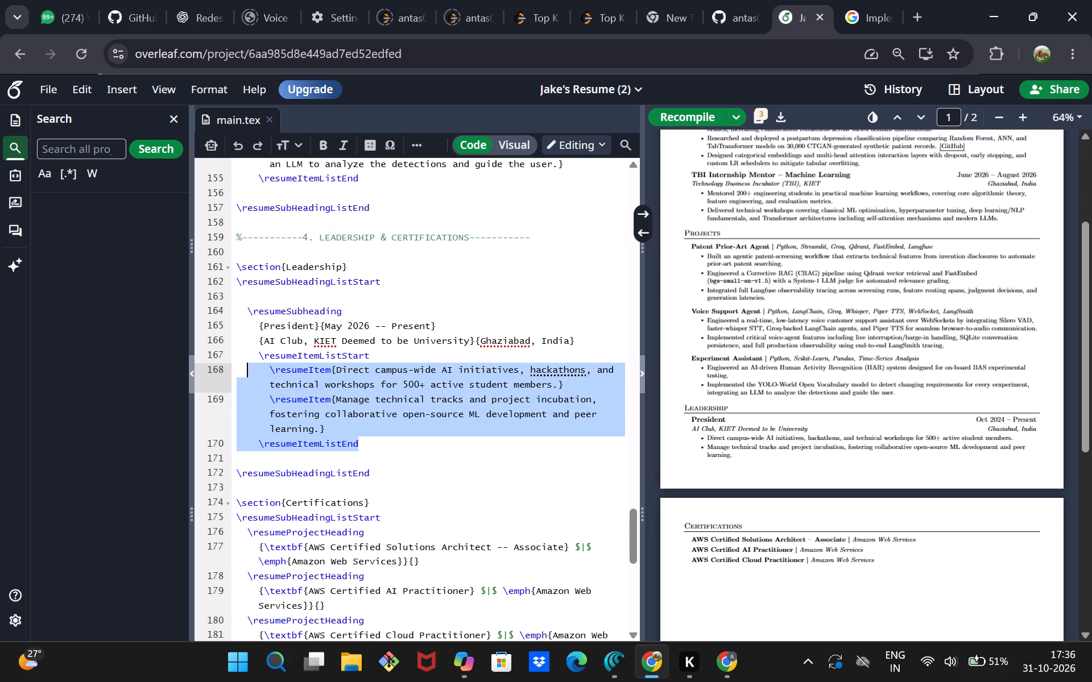
{"action": "left_click_drag", "start_coordinate": [249, 374], "coordinate": [218, 361]}
{"action": "key", "text": "BackSpace"}
{"action": "key", "text": "BackSpace"}
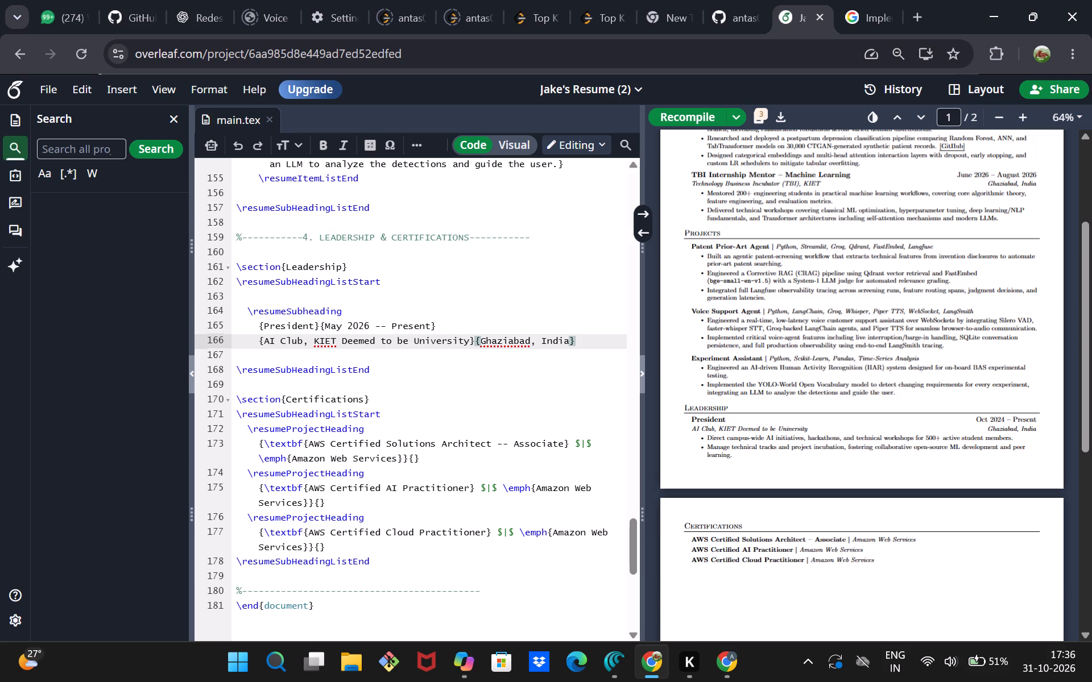
Delete the \resumeSubHeadingListEnd line that closes the Leadership list, along with its extra blank line.
{"action": "left_click_drag", "start_coordinate": [378, 368], "coordinate": [230, 364]}
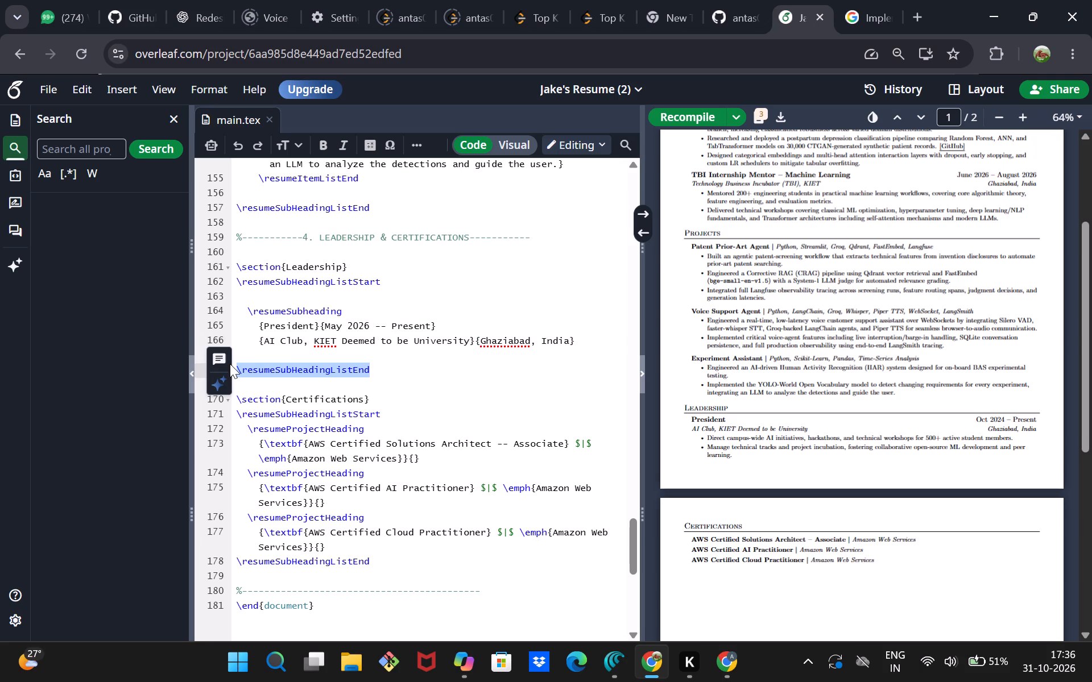
{"action": "key", "text": "BackSpace"}
{"action": "key", "text": "BackSpace"}
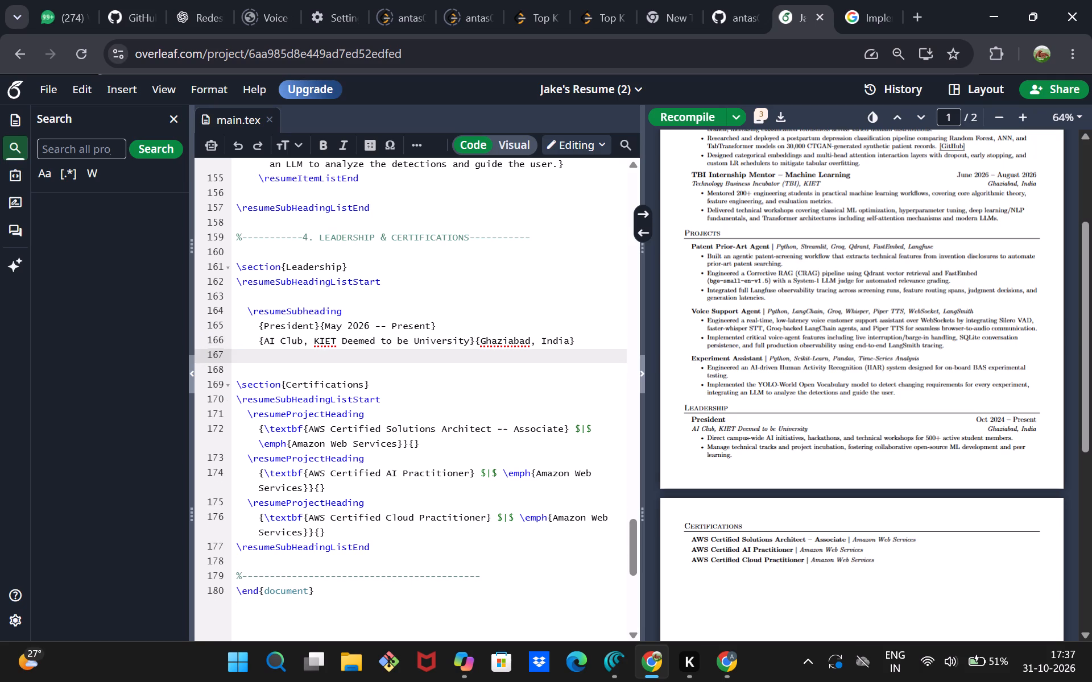
{"action": "key", "text": "BackSpace"}
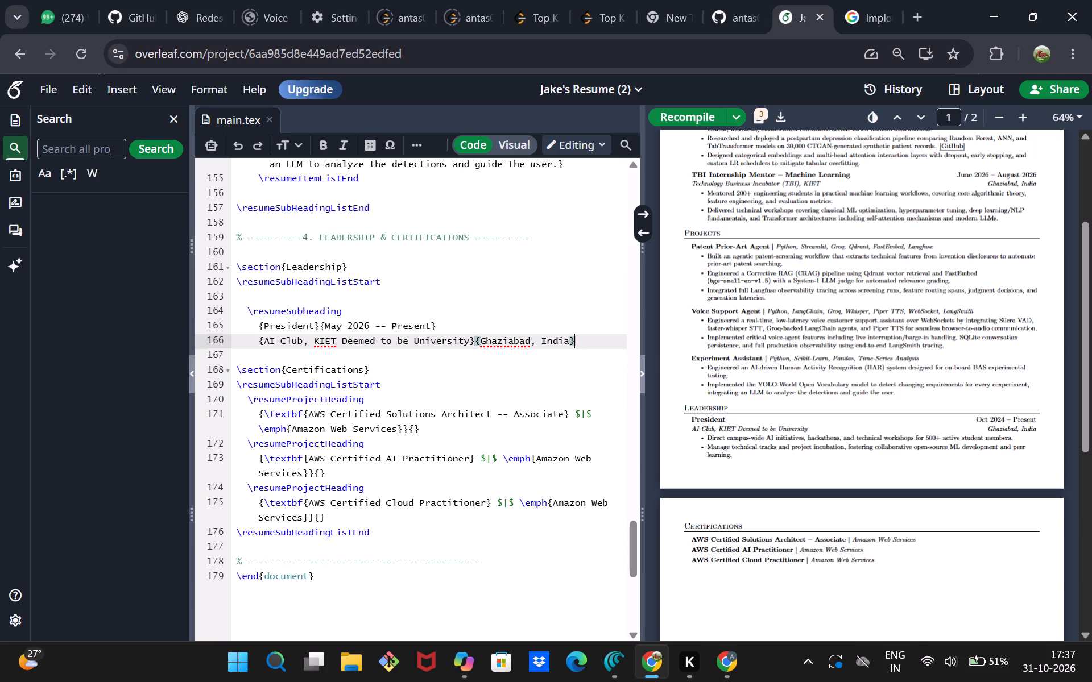
Delete the \section{Certifications} line and its \resumeSubHeadingListStart so the AWS entries continue the Leadership list.
{"action": "left_click_drag", "start_coordinate": [397, 390], "coordinate": [231, 388]}
{"action": "key", "text": "BackSpace"}
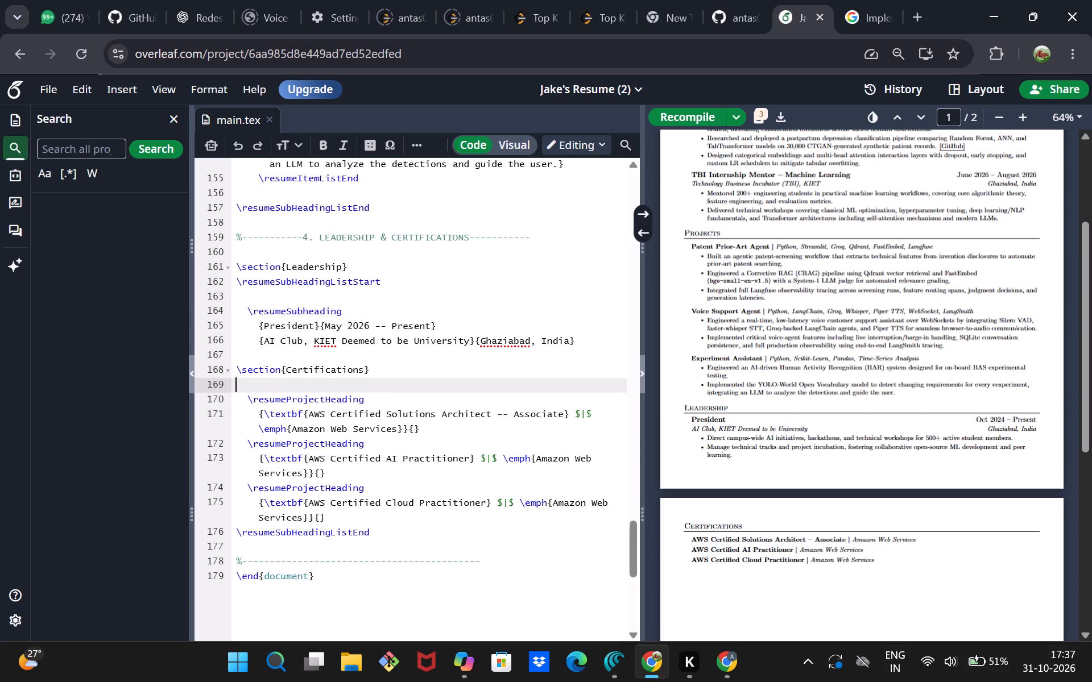
{"action": "key", "text": "BackSpace"}
{"action": "key", "text": "BackSpace"}
{"action": "key", "text": "BackSpace"}
{"action": "key", "text": "BackSpace"}
{"action": "key", "text": "BackSpace"}
{"action": "key", "text": "BackSpace"}
{"action": "key", "text": "BackSpace"}
{"action": "key", "text": "BackSpace"}
{"action": "key", "text": "BackSpace"}
{"action": "key", "text": "BackSpace"}
{"action": "key", "text": "BackSpace"}
{"action": "key", "text": "BackSpace"}
{"action": "key", "text": "BackSpace"}
{"action": "key", "text": "BackSpace"}
{"action": "key", "text": "BackSpace"}
{"action": "key", "text": "BackSpace"}
{"action": "key", "text": "BackSpace"}
{"action": "key", "text": "BackSpace"}
{"action": "key", "text": "BackSpace"}
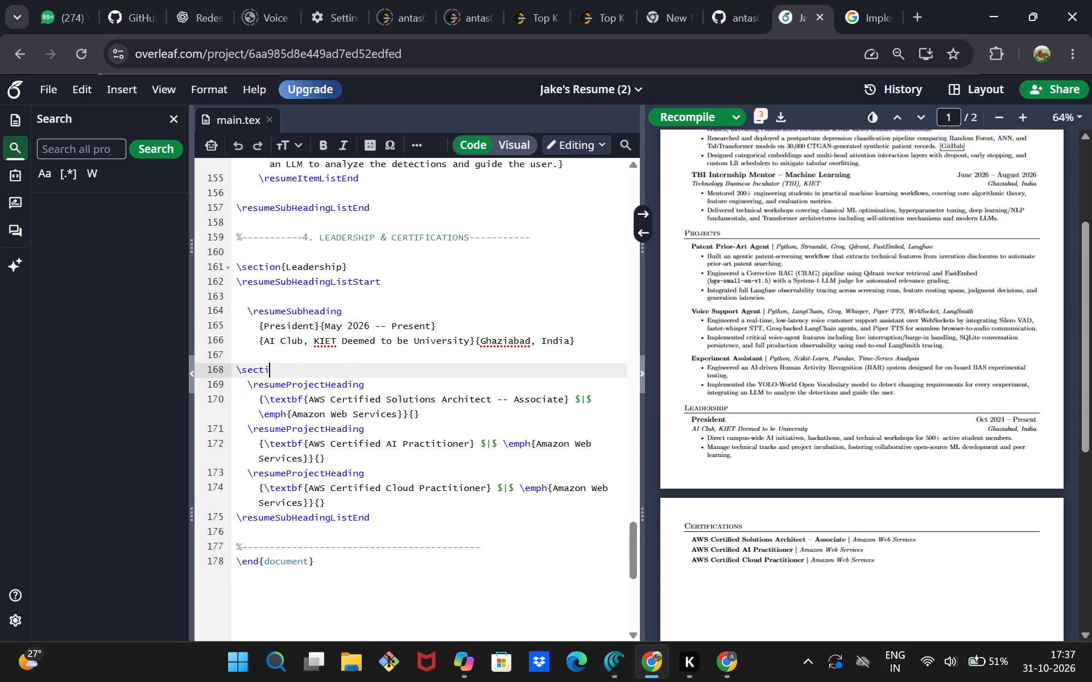
{"action": "key", "text": "BackSpace"}
{"action": "key", "text": "BackSpace"}
{"action": "key", "text": "BackSpace"}
{"action": "key", "text": "BackSpace"}
{"action": "key", "text": "BackSpace"}
{"action": "key", "text": "BackSpace"}
{"action": "key", "text": "BackSpace"}
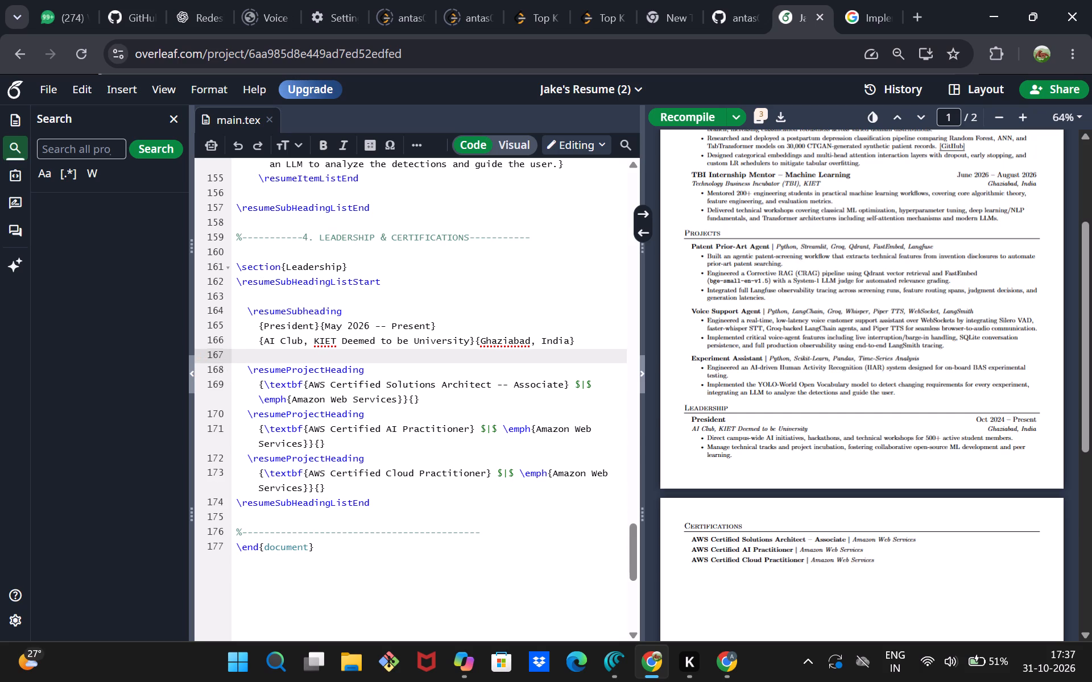
Copy \resumeProjectHeading from the first AWS entry and paste it over the President entry's \resumeSubheading command.
{"action": "left_click_drag", "start_coordinate": [381, 368], "coordinate": [238, 377]}
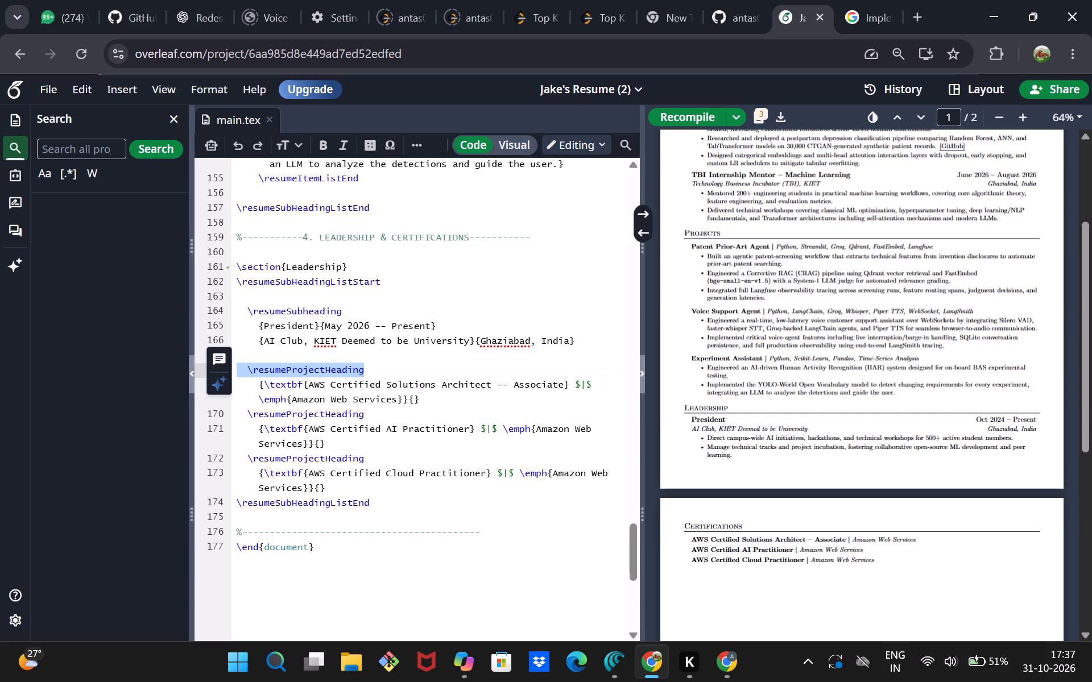
{"action": "key", "text": "ctrl+c"}
{"action": "key", "text": "ctrl+c"}
{"action": "left_click_drag", "start_coordinate": [357, 305], "coordinate": [237, 313]}
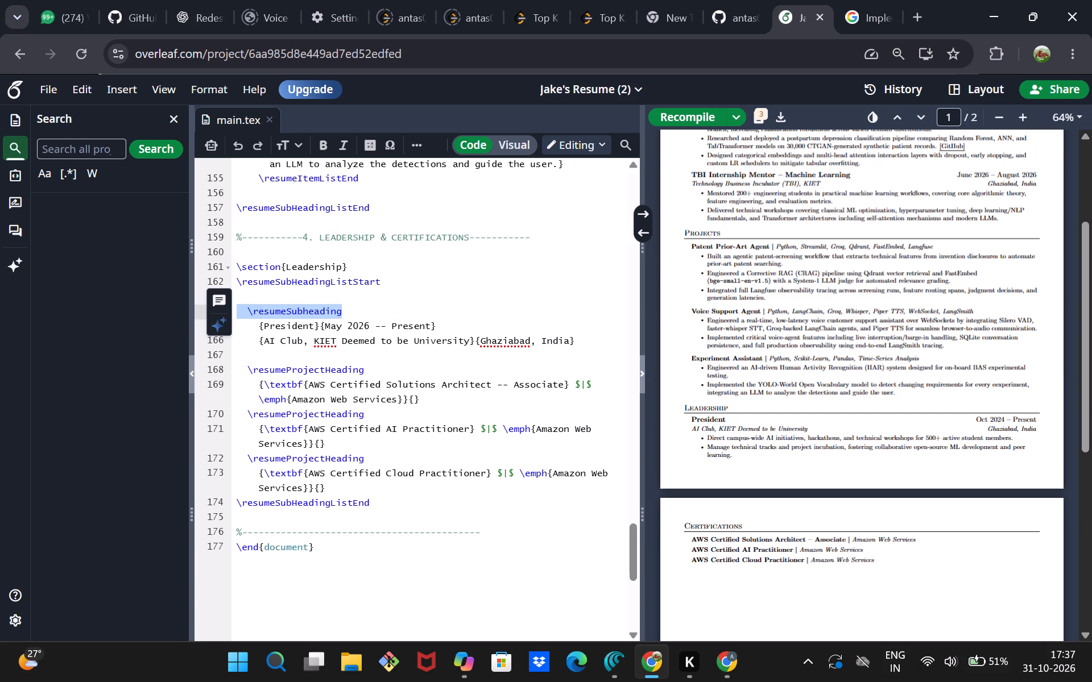
{"action": "key", "text": "ctrl+v"}
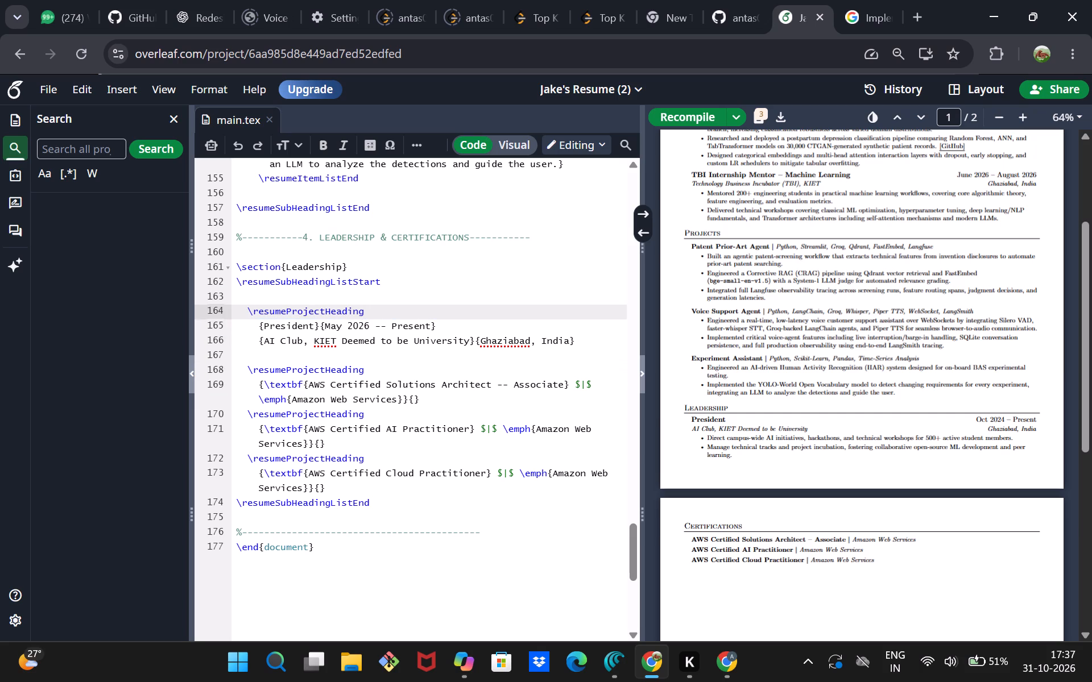
Rename the Leadership section heading to "Position of Responsibility and Certifications".
{"action": "left_click", "coordinate": [340, 267]}
{"action": "key", "text": "BackSpace"}
{"action": "key", "text": "BackSpace"}
{"action": "key", "text": "BackSpace"}
{"action": "key", "text": "BackSpace"}
{"action": "key", "text": "BackSpace"}
{"action": "key", "text": "BackSpace"}
{"action": "key", "text": "BackSpace"}
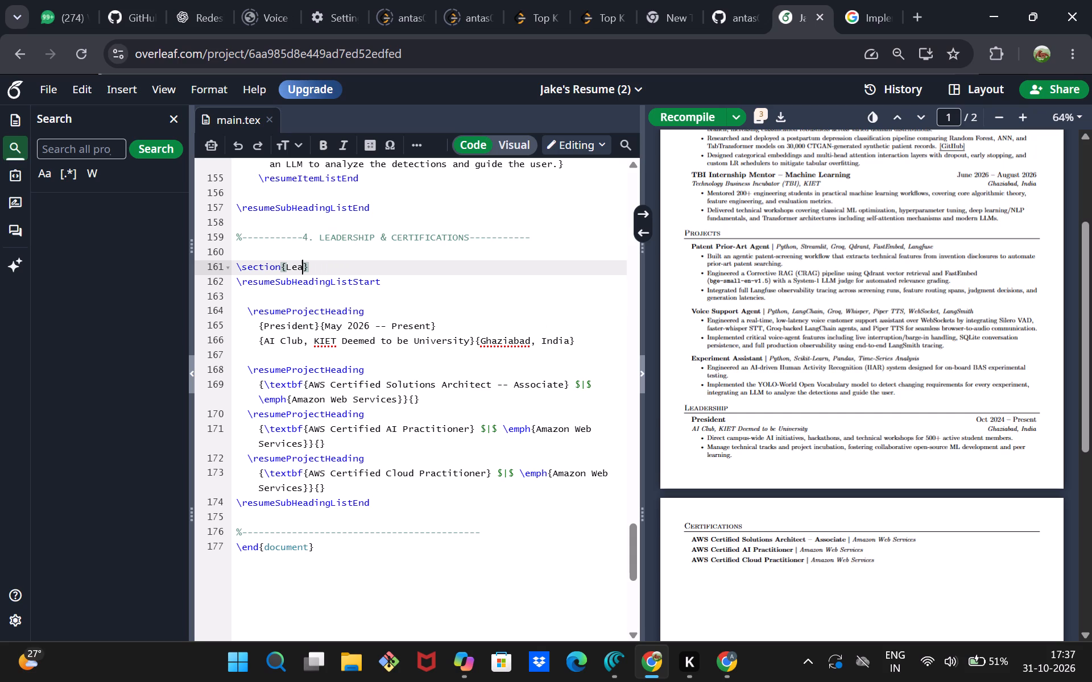
{"action": "key", "text": "BackSpace"}
{"action": "key", "text": "BackSpace"}
{"action": "key", "text": "BackSpace"}
{"action": "type", "text": "Posiio"}
{"action": "key", "text": "BackSpace"}
{"action": "key", "text": "BackSpace"}
{"action": "type", "text": "tion of"}
{"action": "key", "text": "space"}
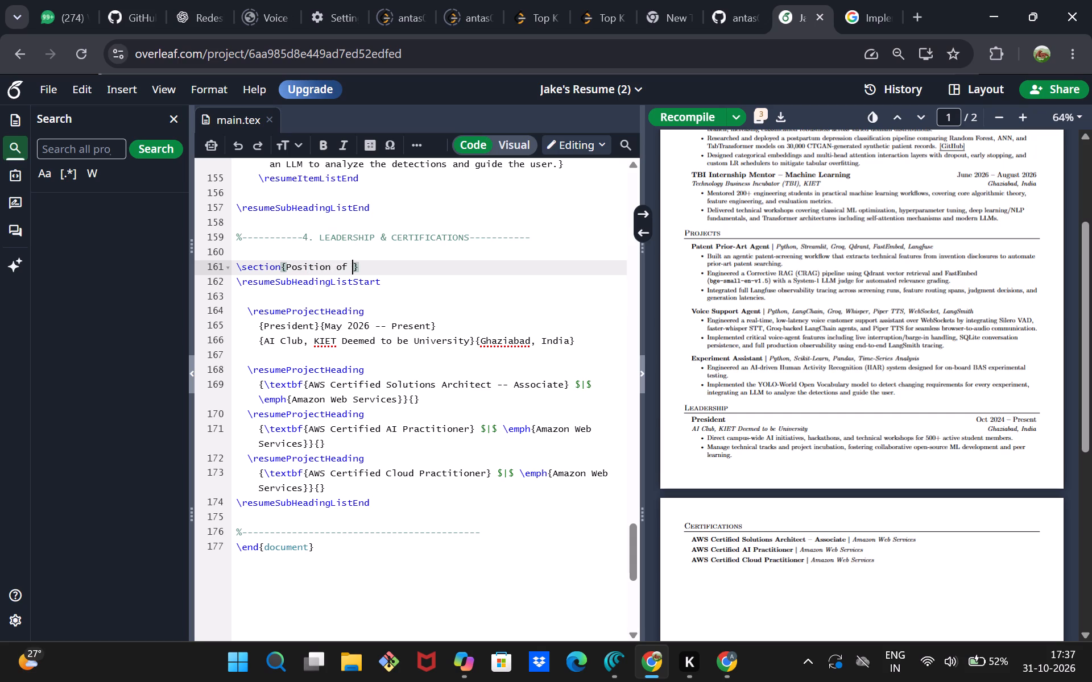
{"action": "type", "text": "Responsibility and"}
{"action": "key", "text": "space"}
{"action": "type", "text": "Certifications"}
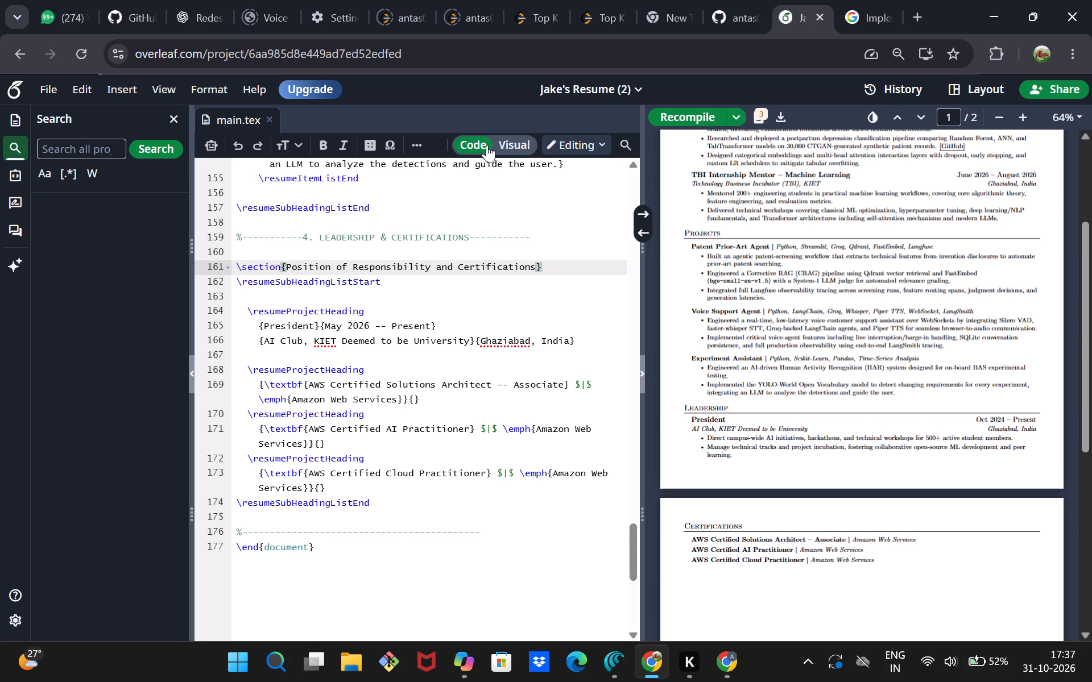
Recompile the resume to refresh the PDF preview with the merged Position of Responsibility and Certifications section.
{"action": "left_click", "coordinate": [665, 115]}
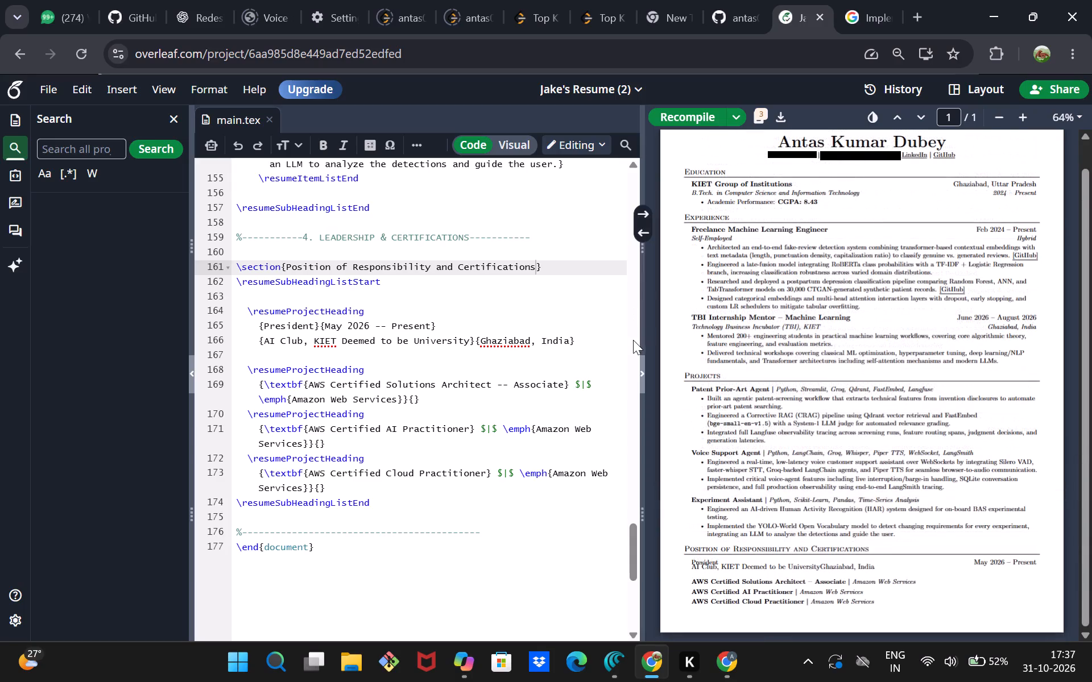
{"action": "scroll", "coordinate": [738, 376], "scroll_direction": "down", "scroll_amount": 3}
Delete the AI Club, KIET and Ghaziabad line under the President entry, along with the blank line below it.
{"action": "left_click_drag", "start_coordinate": [576, 344], "coordinate": [289, 327]}
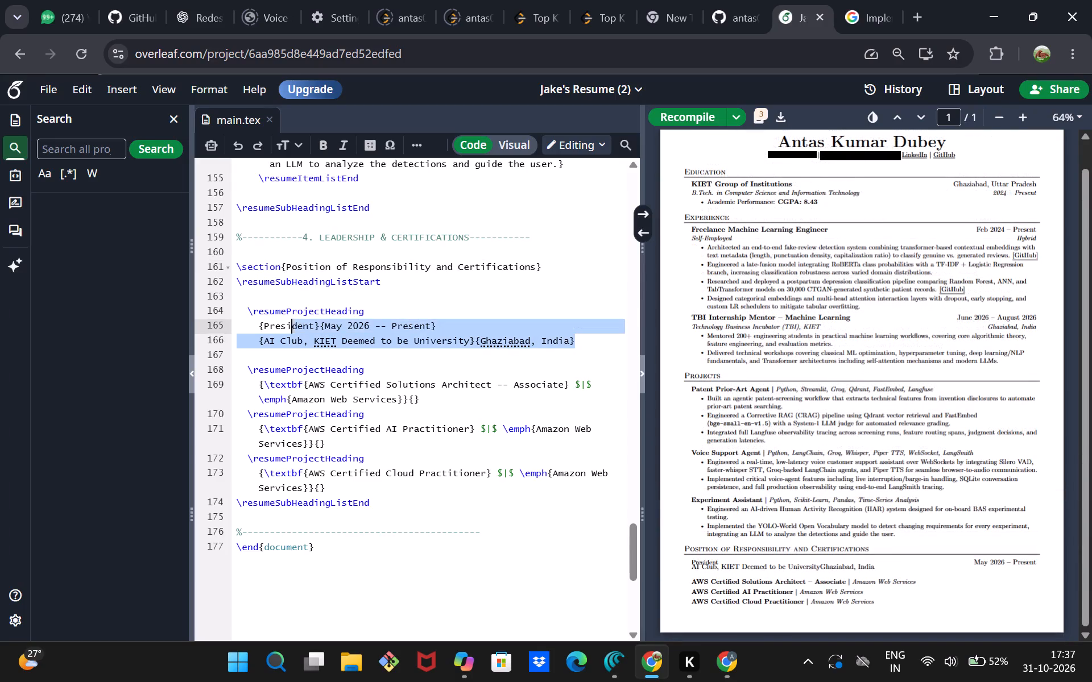
{"action": "left_click_drag", "start_coordinate": [289, 327], "coordinate": [226, 342]}
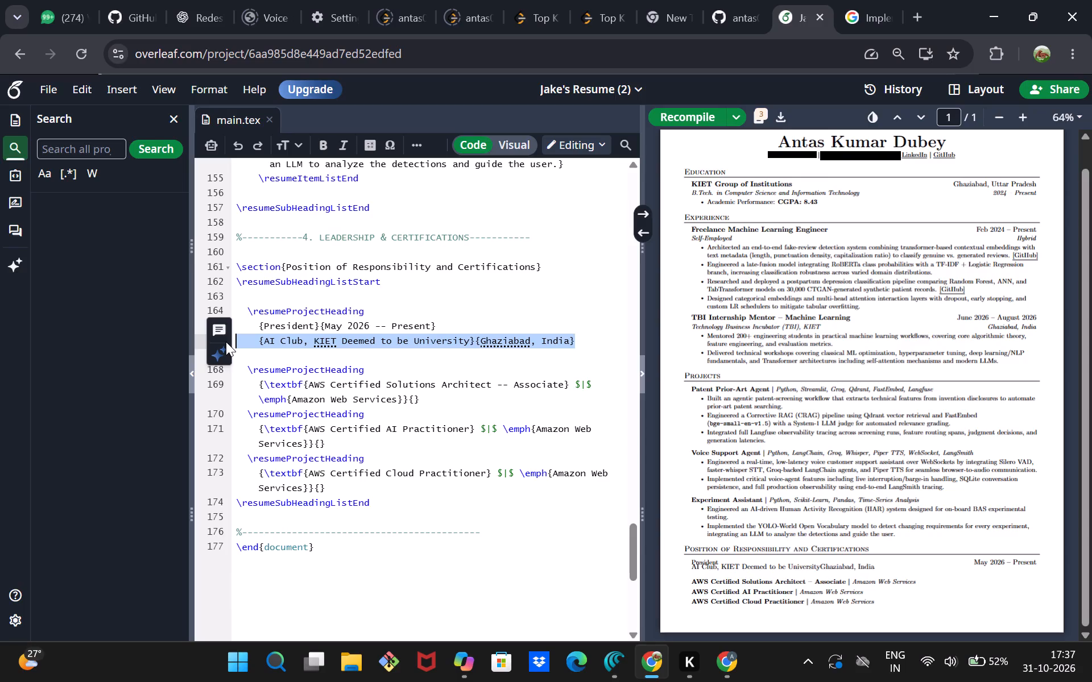
{"action": "key", "text": "BackSpace"}
{"action": "key", "text": "BackSpace"}
{"action": "key", "text": "Down"}
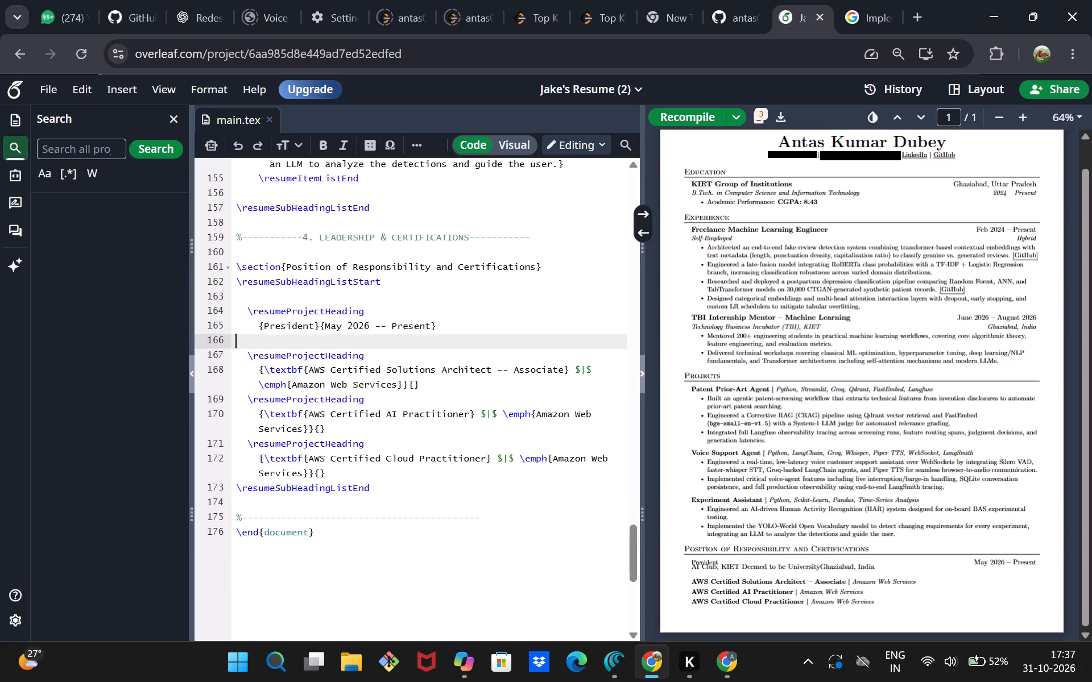
{"action": "key", "text": "BackSpace"}
Copy the AWS Certified Solutions Architect -- Associate content line over the President and date line, and align its indentation.
{"action": "left_click_drag", "start_coordinate": [428, 370], "coordinate": [237, 356]}
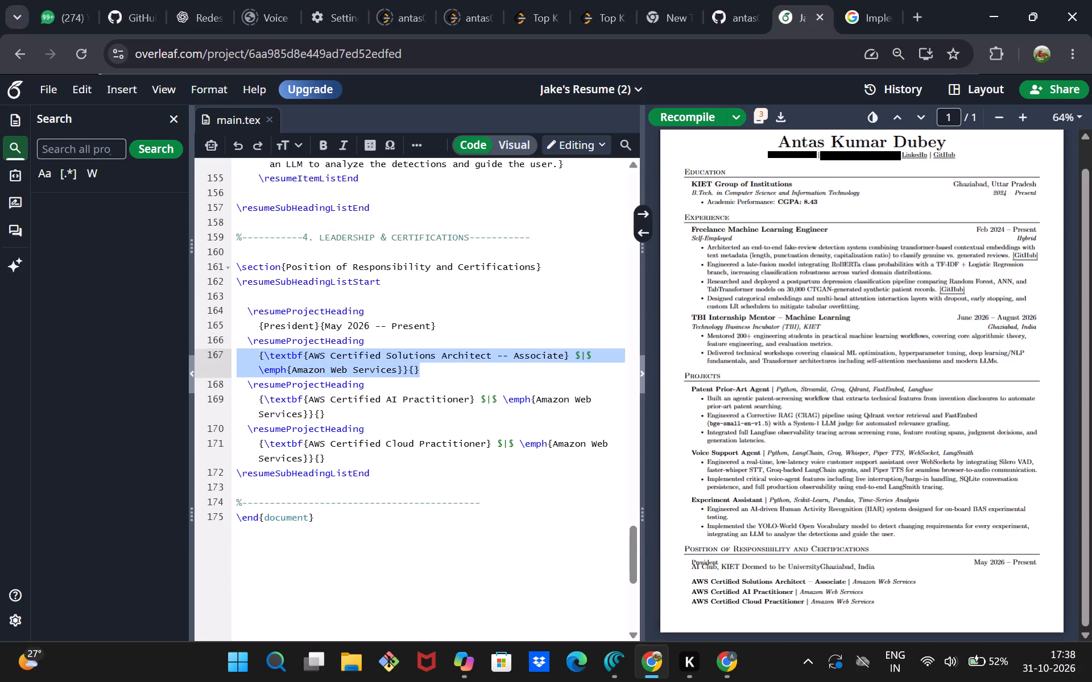
{"action": "key", "text": "ctrl+c"}
{"action": "left_click_drag", "start_coordinate": [444, 321], "coordinate": [351, 332]}
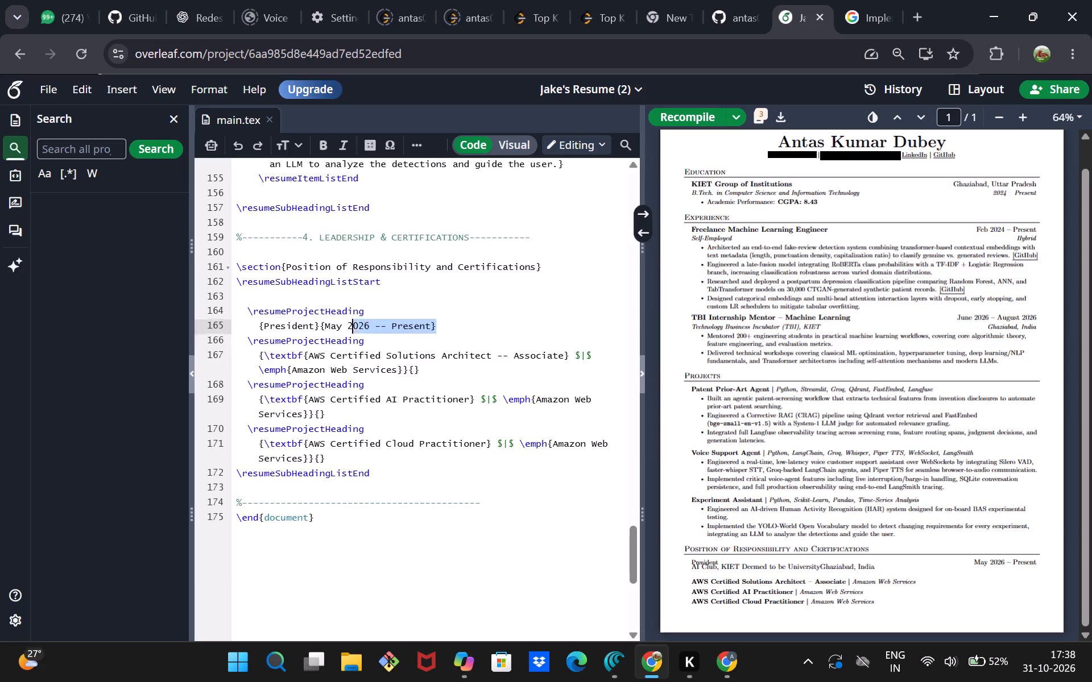
{"action": "left_click_drag", "start_coordinate": [351, 332], "coordinate": [262, 326]}
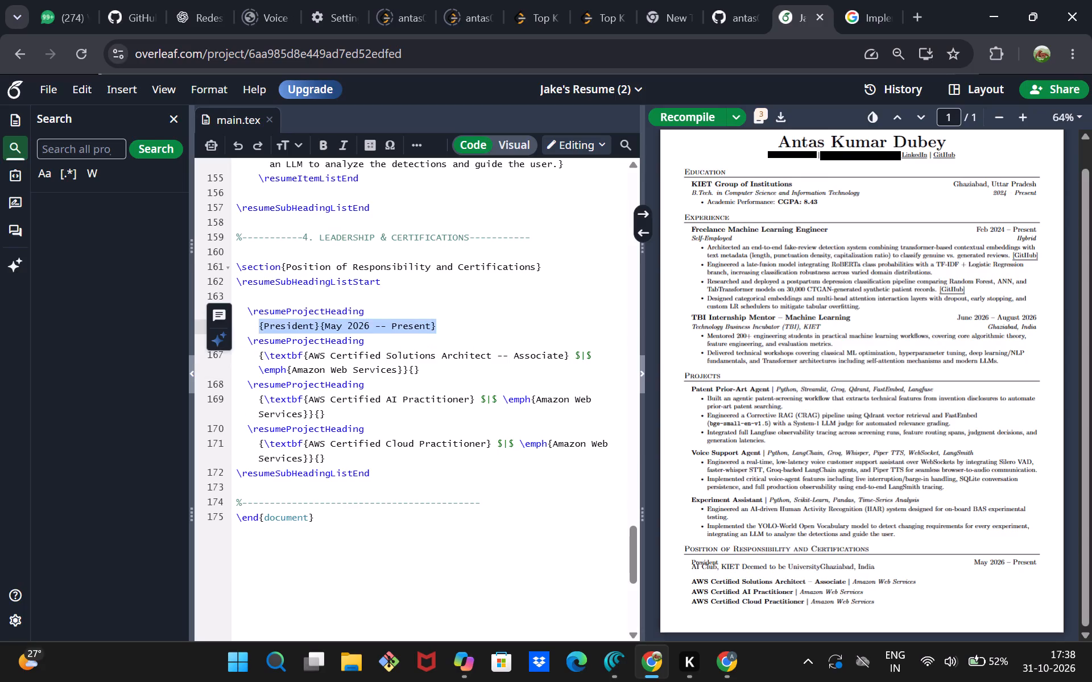
{"action": "key", "text": "ctrl+v"}
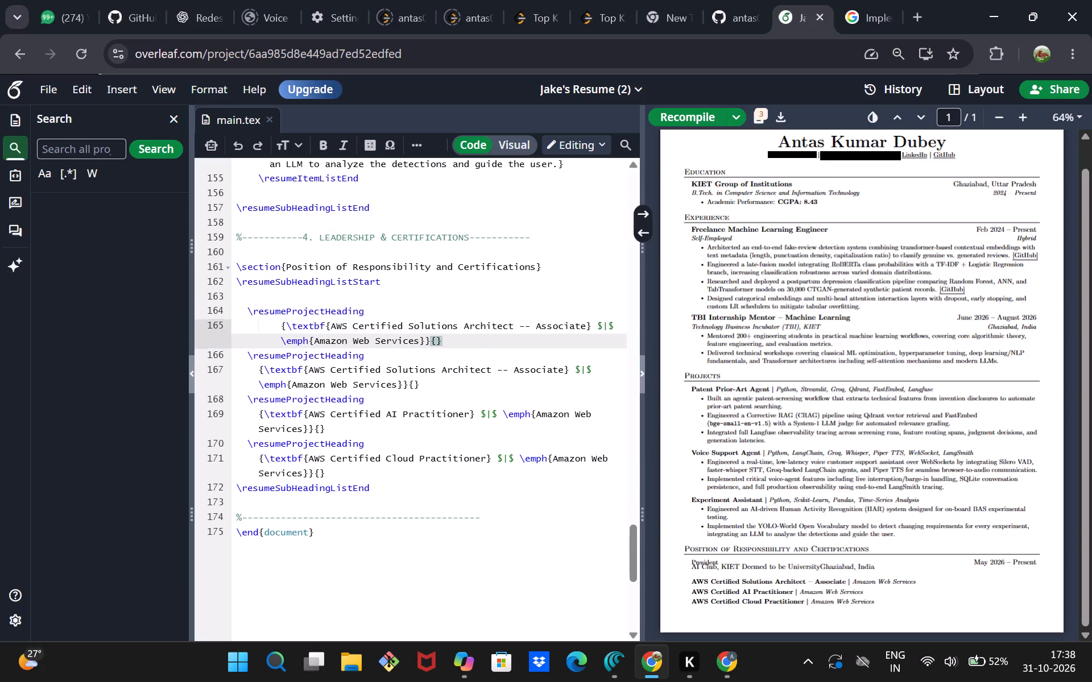
{"action": "left_click", "coordinate": [276, 323]}
{"action": "left_click", "coordinate": [280, 326]}
{"action": "key", "text": "BackSpace"}
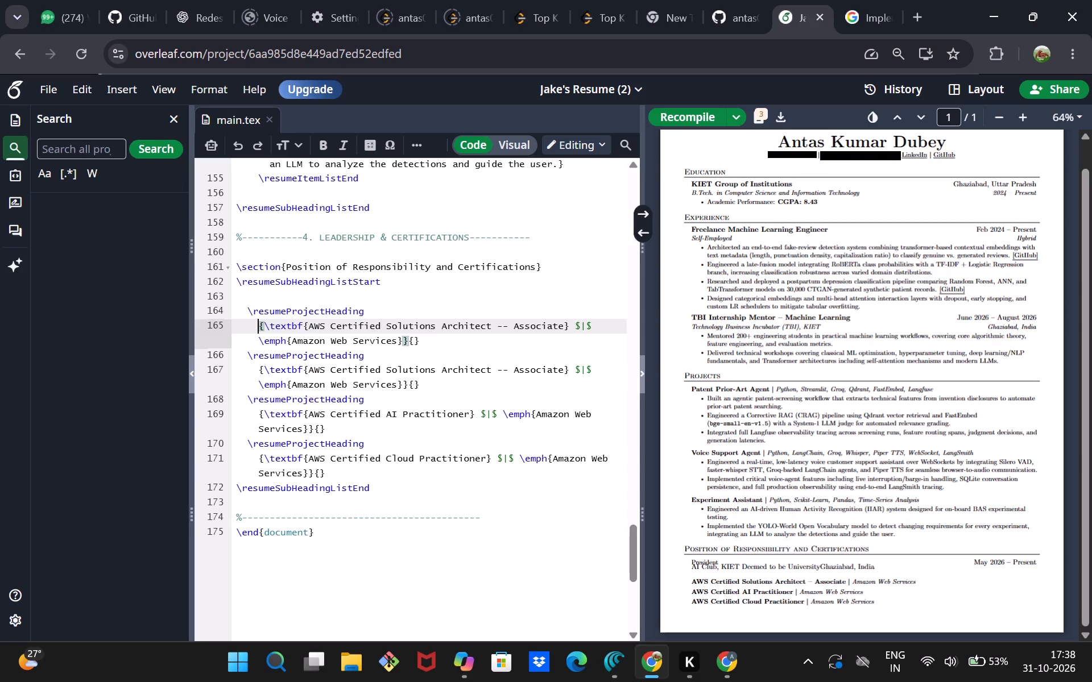
Remove the $|$ separator and \emph{Amazon Web Services} from the pasted line in the section's first entry, keeping its braces balanced.
{"action": "left_click", "coordinate": [400, 339]}
{"action": "left_click_drag", "start_coordinate": [399, 339], "coordinate": [246, 336]}
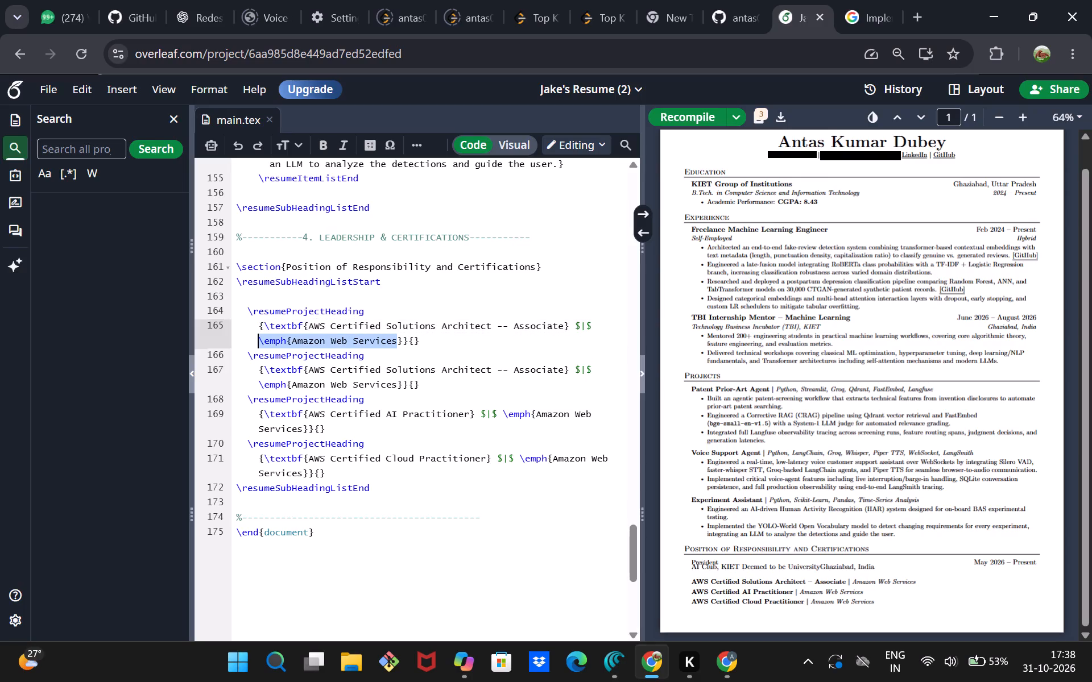
{"action": "left_click_drag", "start_coordinate": [246, 336], "coordinate": [239, 336]}
{"action": "key", "text": "BackSpace"}
{"action": "key", "text": "BackSpace"}
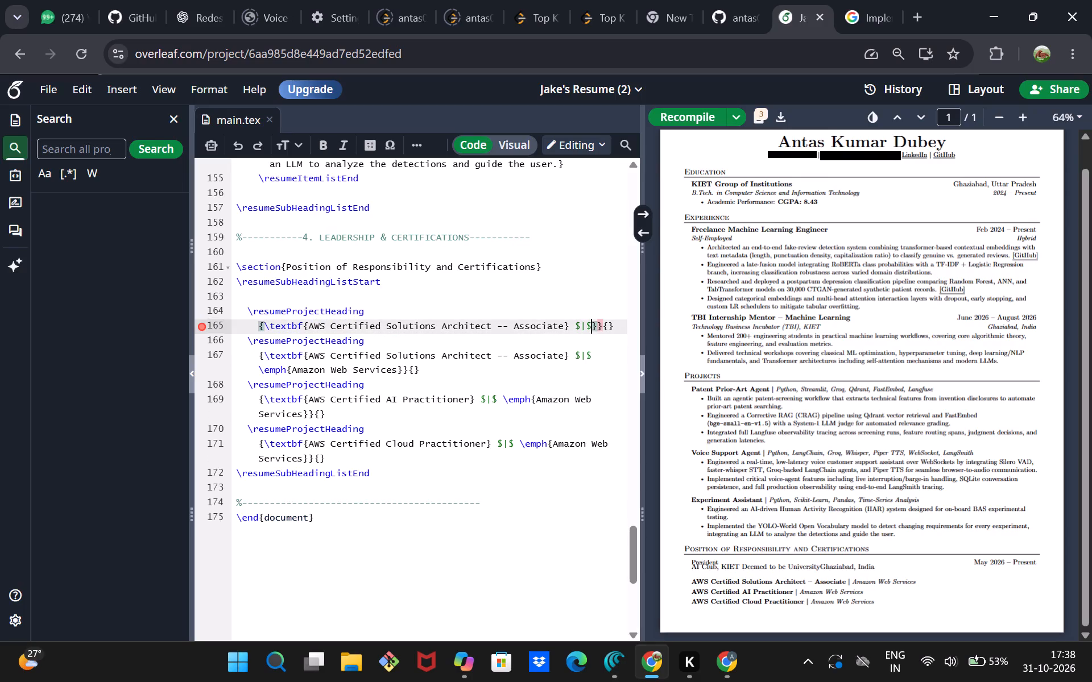
{"action": "key", "text": "BackSpace"}
{"action": "key", "text": "BackSpace"}
{"action": "key", "text": "BackSpace"}
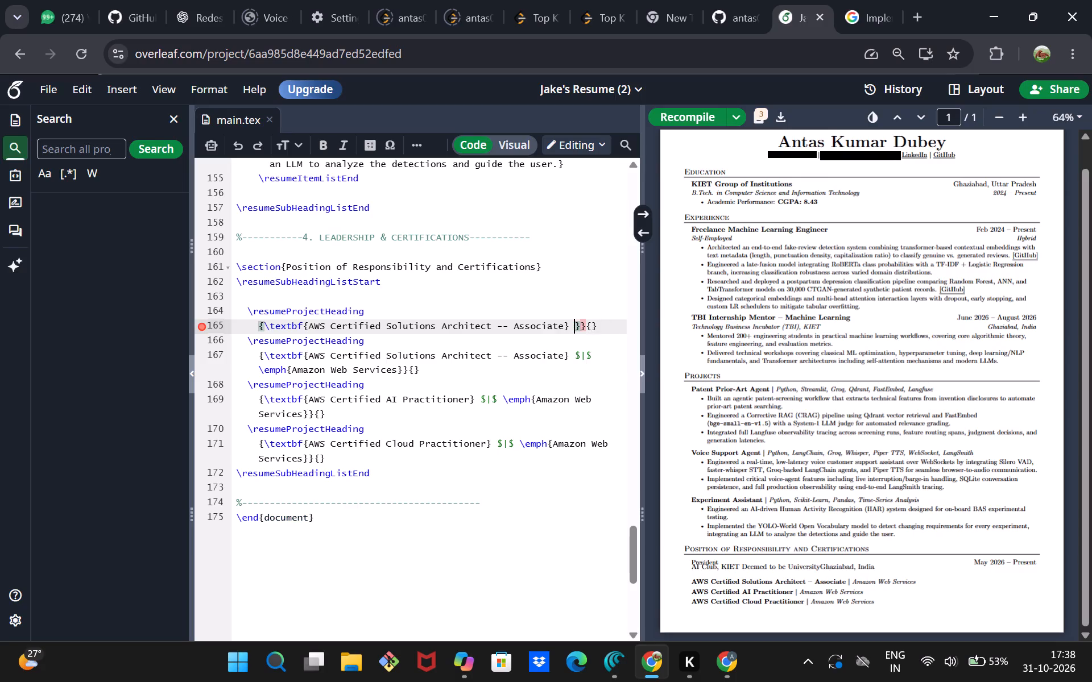
{"action": "key", "text": "Right"}
{"action": "key", "text": "Right"}
{"action": "key", "text": "BackSpace"}
Replace the bold title of the first entry under Position of Responsibility and Certifications with President - AI CLUB KIET.
{"action": "left_click_drag", "start_coordinate": [563, 327], "coordinate": [562, 326]}
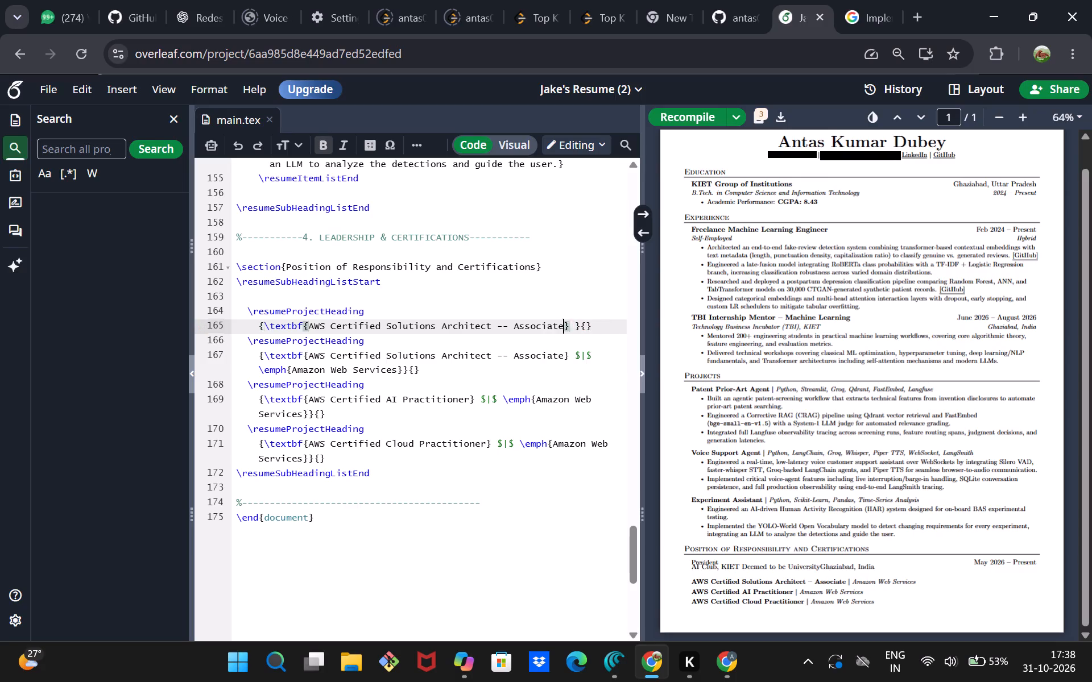
{"action": "left_click_drag", "start_coordinate": [562, 326], "coordinate": [309, 333]}
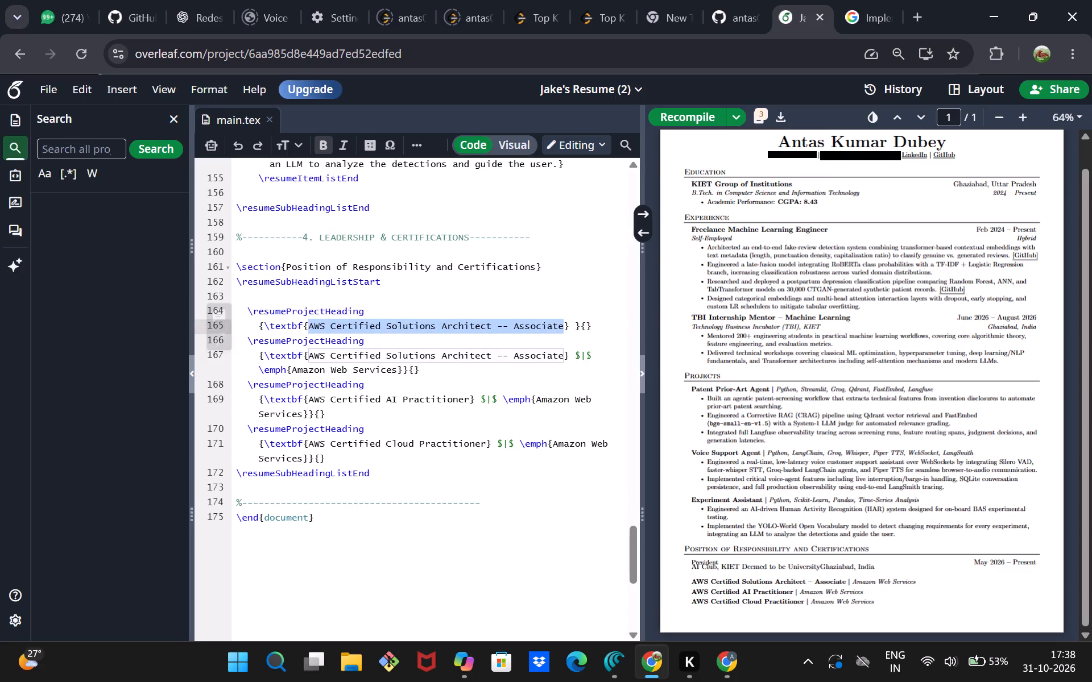
{"action": "type", "text": "President"}
{"action": "key", "text": "space"}
{"action": "type", "text": "-"}
{"action": "key", "text": "space"}
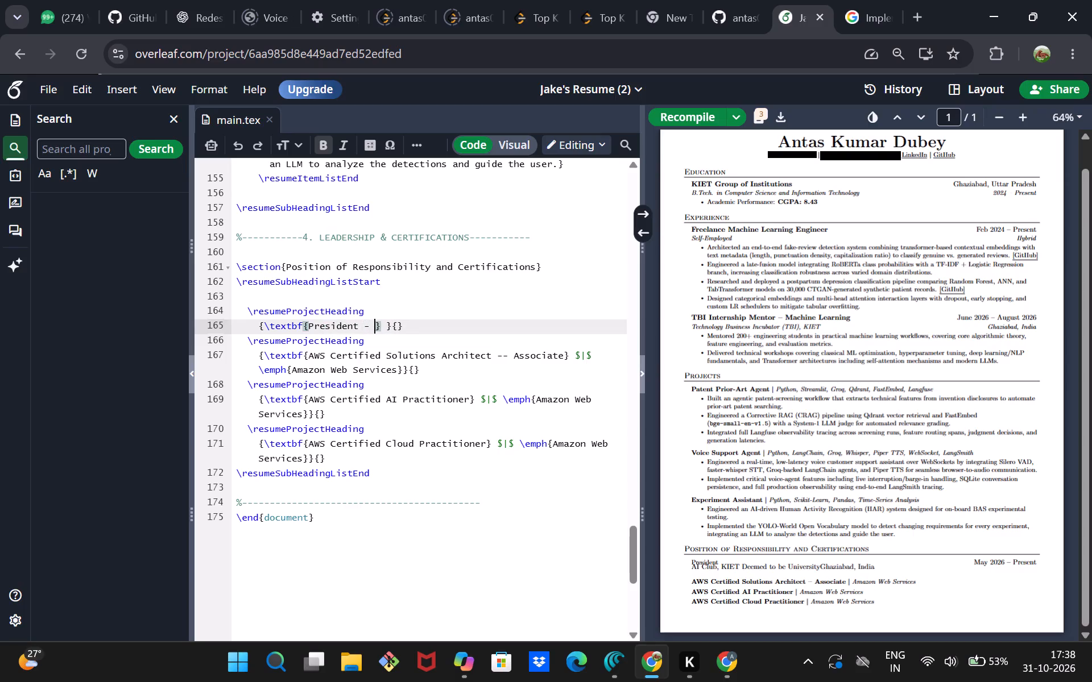
{"action": "type", "text": "AI CLUB KIET"}
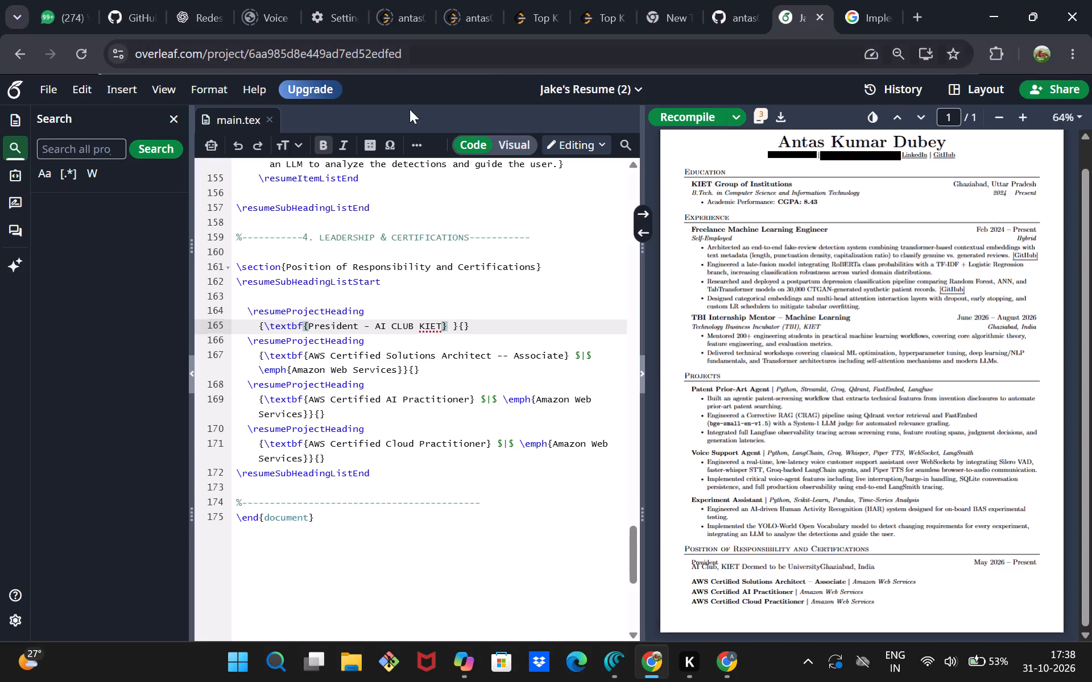
Recompile the resume to refresh the PDF preview with the one-line President entry.
{"action": "left_click", "coordinate": [677, 116]}
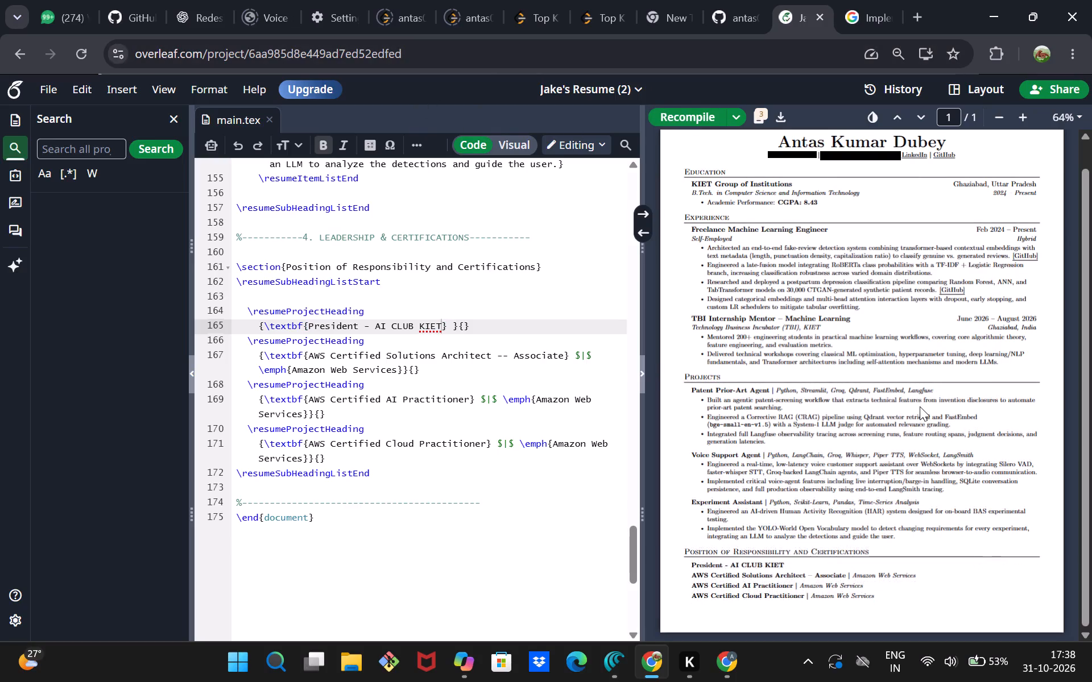
Review the layout of the compiled resume in the PDF preview, from the header down to the certifications.
{"action": "scroll", "coordinate": [920, 406], "scroll_direction": "down", "scroll_amount": 4}
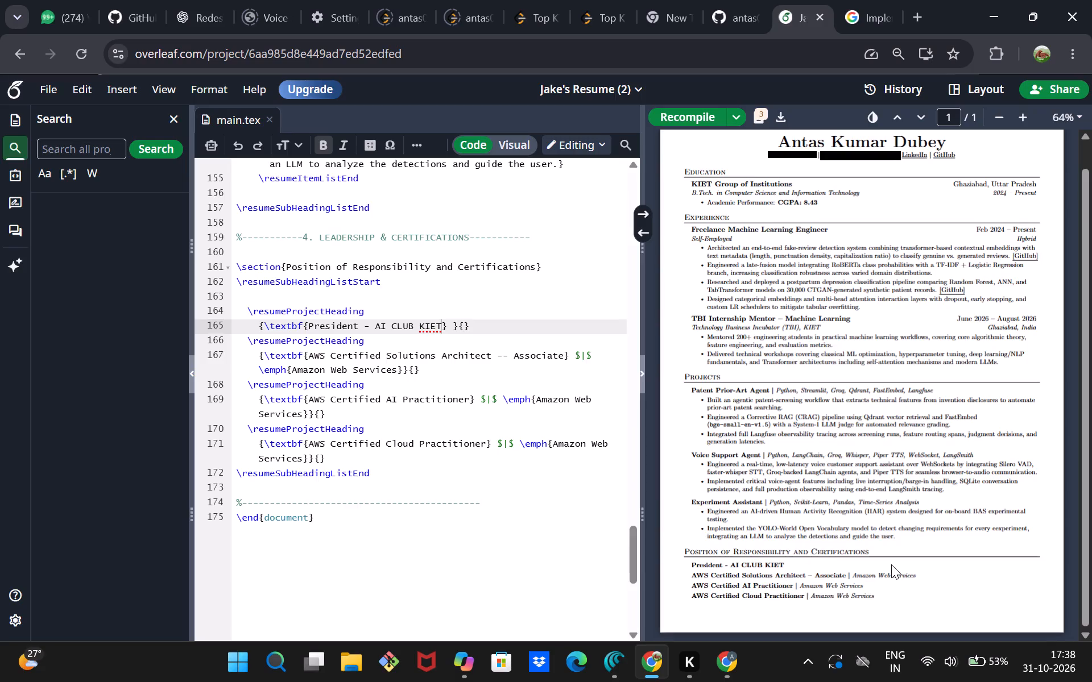
{"action": "scroll", "coordinate": [891, 564], "scroll_direction": "up", "scroll_amount": 4}
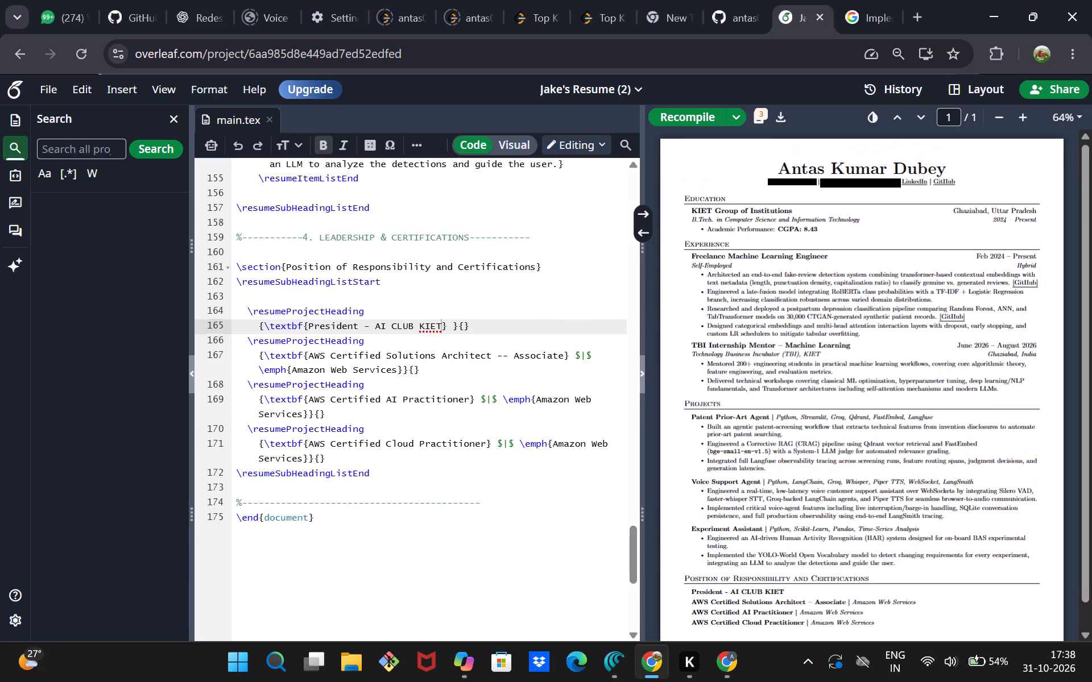
{"action": "left_click_drag", "start_coordinate": [693, 256], "coordinate": [924, 633]}
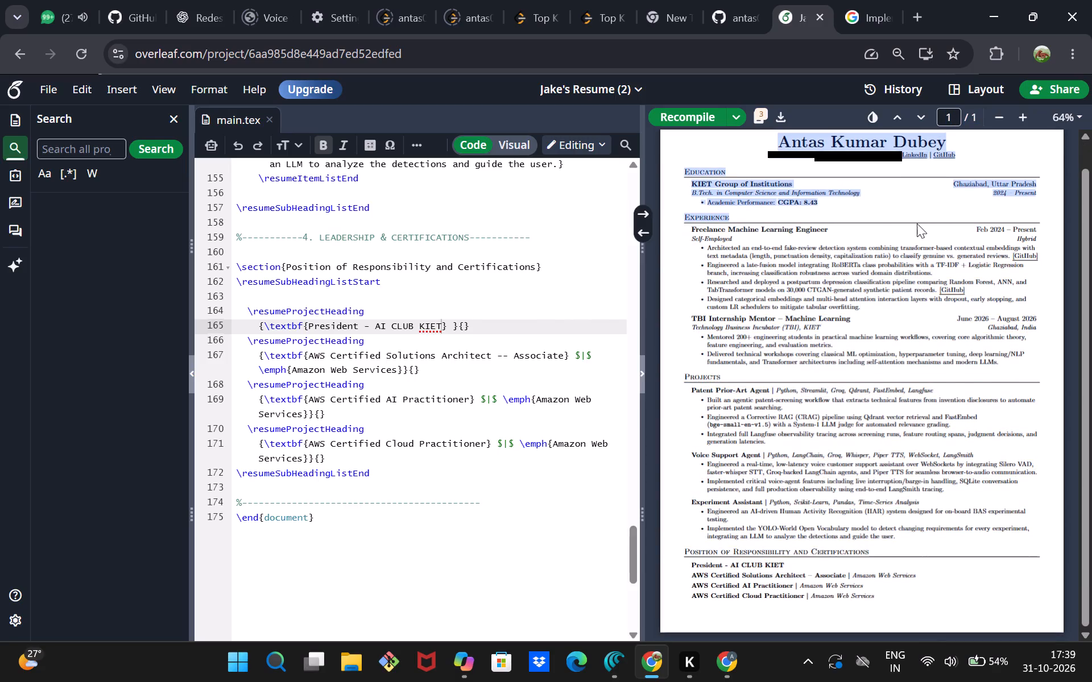
{"action": "left_click", "coordinate": [917, 223]}
{"action": "left_click", "coordinate": [984, 149]}
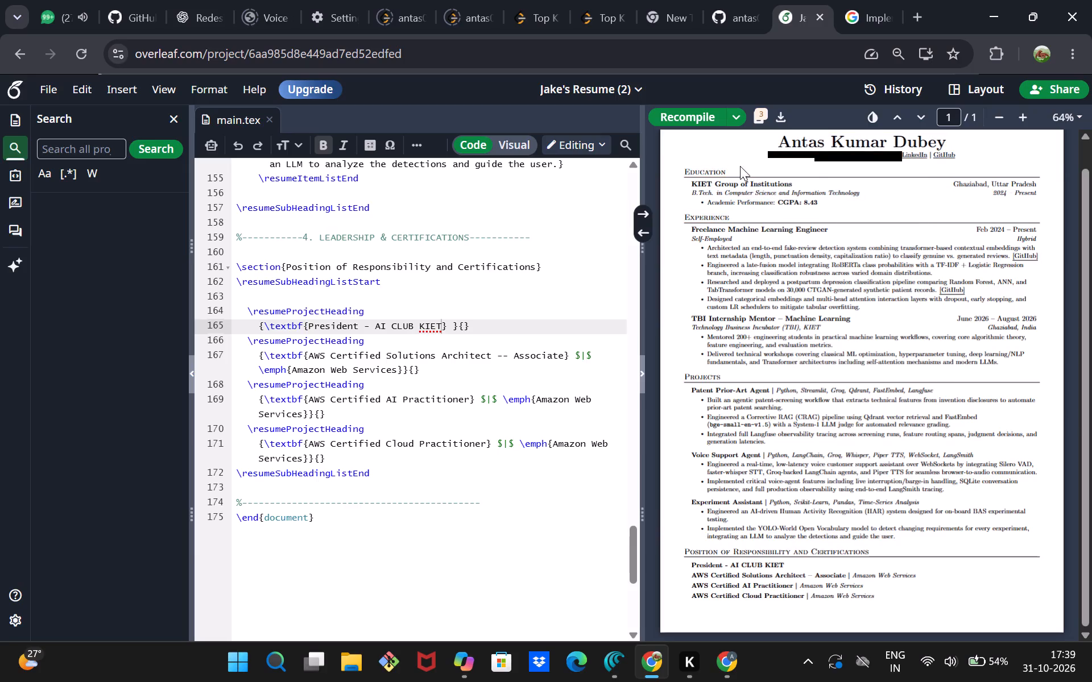
{"action": "scroll", "coordinate": [733, 149], "scroll_direction": "up", "scroll_amount": 4}
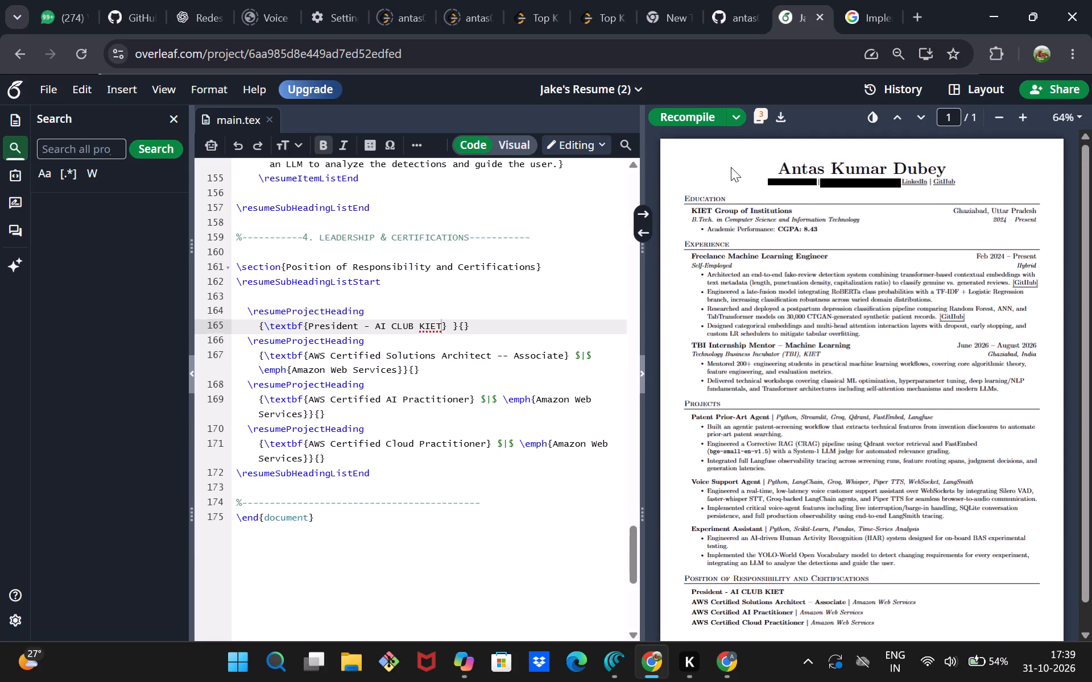
{"action": "scroll", "coordinate": [748, 328], "scroll_direction": "down", "scroll_amount": 4}
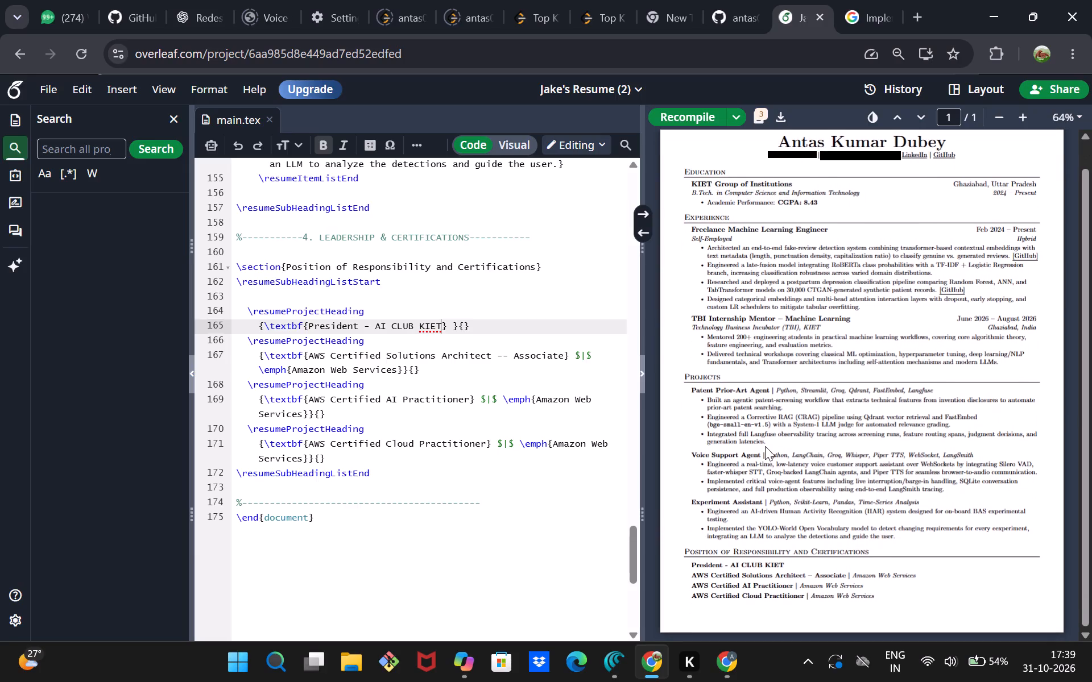
{"action": "scroll", "coordinate": [900, 565], "scroll_direction": "up", "scroll_amount": 5}
{"action": "scroll", "coordinate": [900, 565], "scroll_direction": "down", "scroll_amount": 5}
{"action": "scroll", "coordinate": [900, 565], "scroll_direction": "up", "scroll_amount": 4}
{"action": "scroll", "coordinate": [900, 565], "scroll_direction": "down", "scroll_amount": 4}
{"action": "scroll", "coordinate": [900, 565], "scroll_direction": "up", "scroll_amount": 5}
{"action": "scroll", "coordinate": [900, 565], "scroll_direction": "down", "scroll_amount": 4}
{"action": "scroll", "coordinate": [900, 565], "scroll_direction": "up", "scroll_amount": 4}
{"action": "scroll", "coordinate": [900, 565], "scroll_direction": "down", "scroll_amount": 4}
{"action": "scroll", "coordinate": [891, 537], "scroll_direction": "up", "scroll_amount": 2}
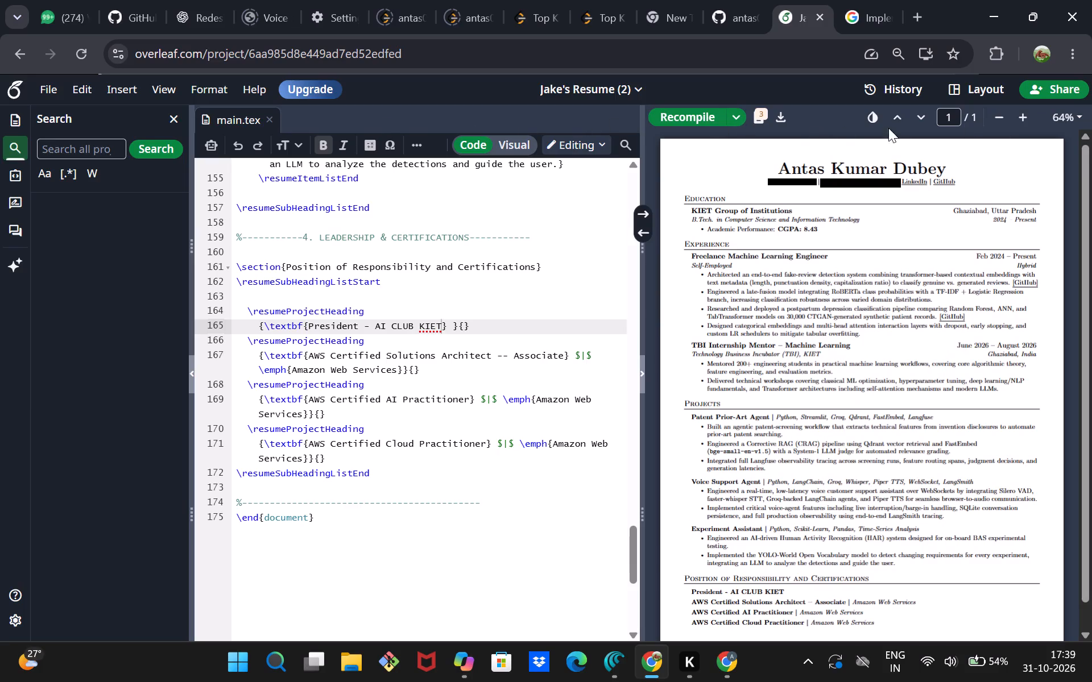
{"action": "scroll", "coordinate": [986, 440], "scroll_direction": "down", "scroll_amount": 1}
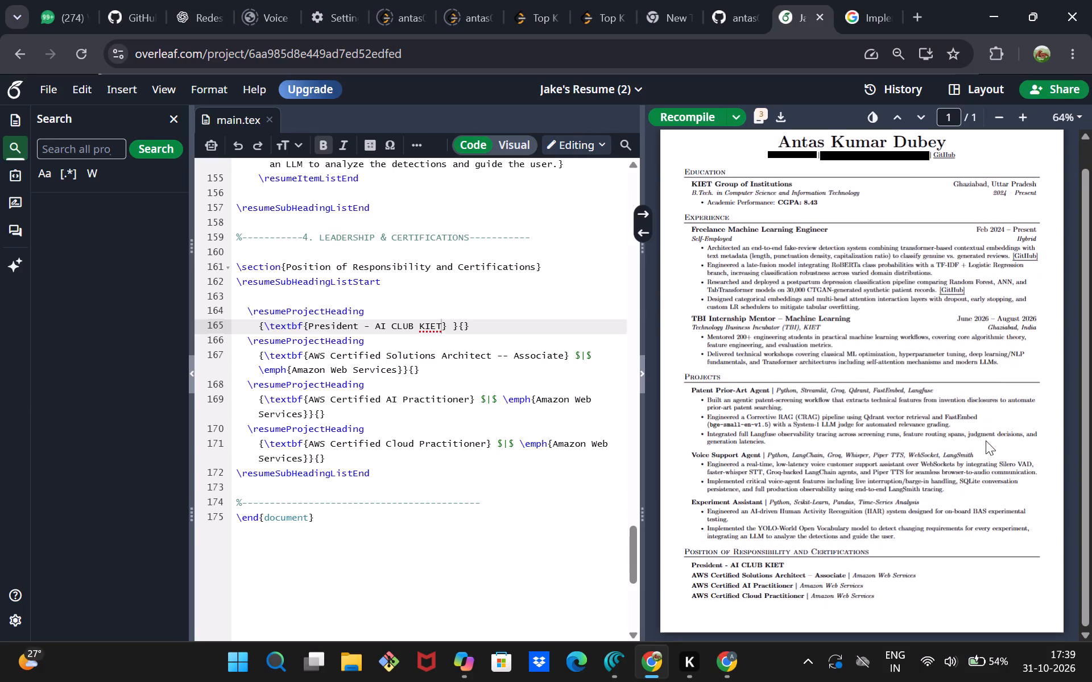
{"action": "scroll", "coordinate": [986, 440], "scroll_direction": "down", "scroll_amount": 1}
{"action": "scroll", "coordinate": [504, 446], "scroll_direction": "down", "scroll_amount": 9}
{"action": "scroll", "coordinate": [504, 446], "scroll_direction": "up", "scroll_amount": 17}
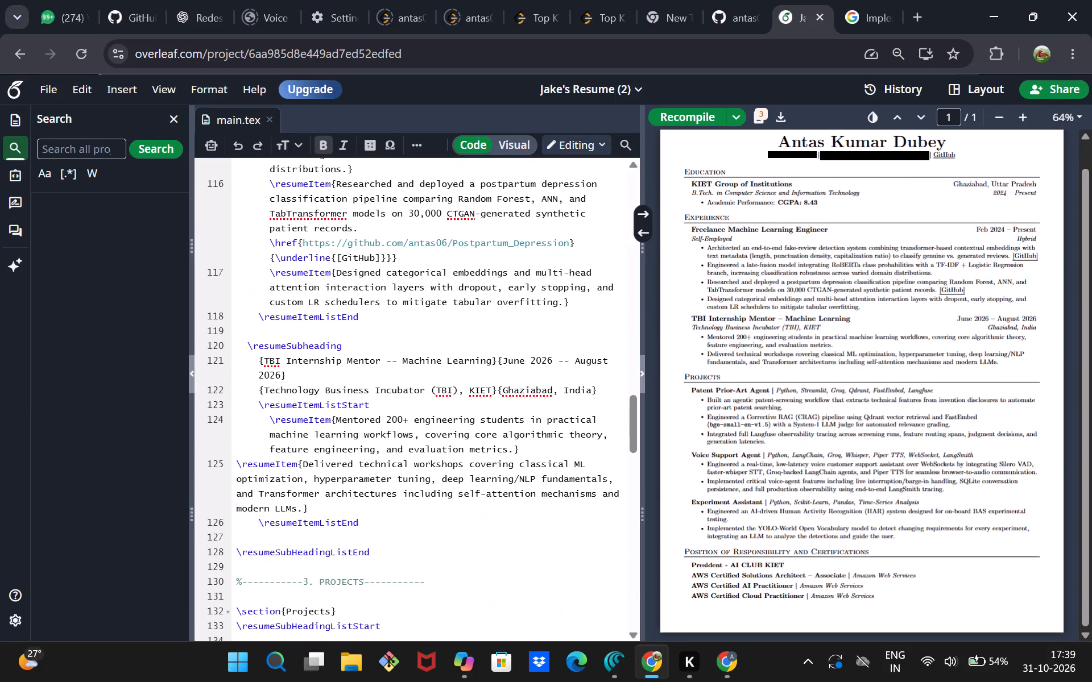
Replace Scikit-Learn with YOLO-World in the Experiment Assistant project's technology list.
{"action": "double_click", "coordinate": [810, 504]}
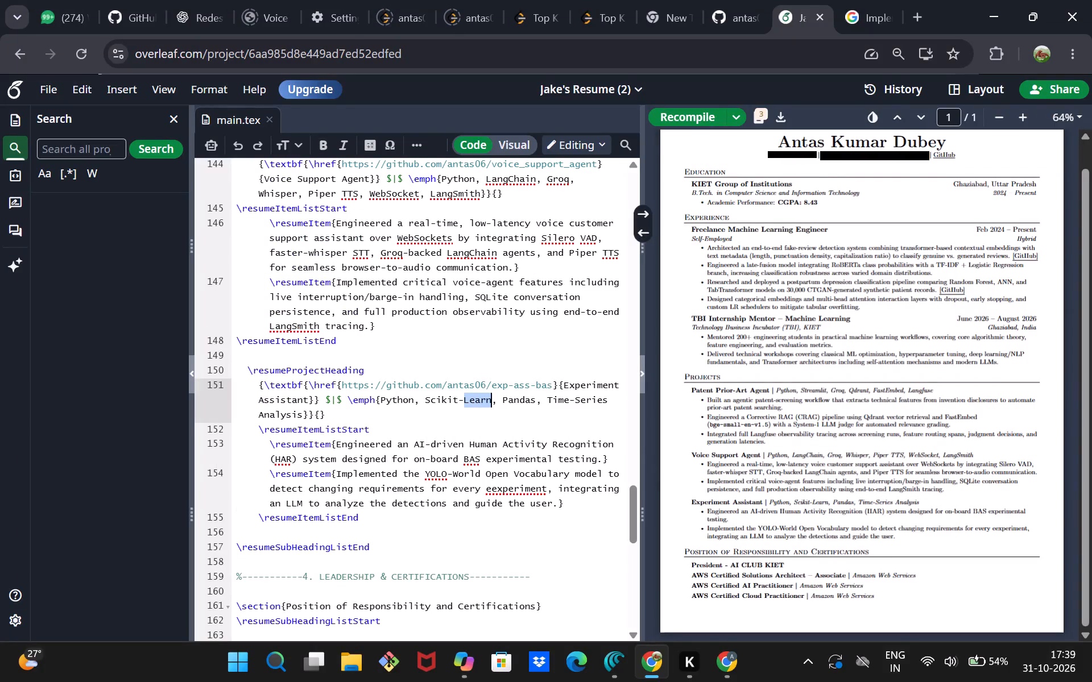
{"action": "left_click_drag", "start_coordinate": [307, 414], "coordinate": [374, 402]}
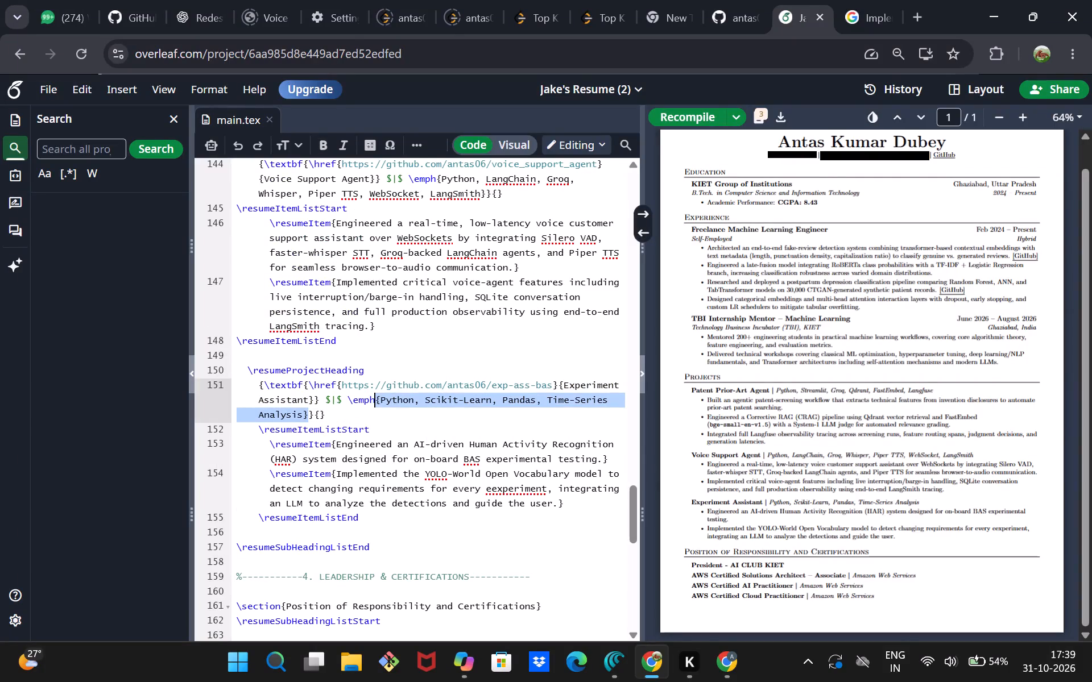
{"action": "left_click_drag", "start_coordinate": [374, 402], "coordinate": [387, 404]}
{"action": "left_click", "coordinate": [387, 404]}
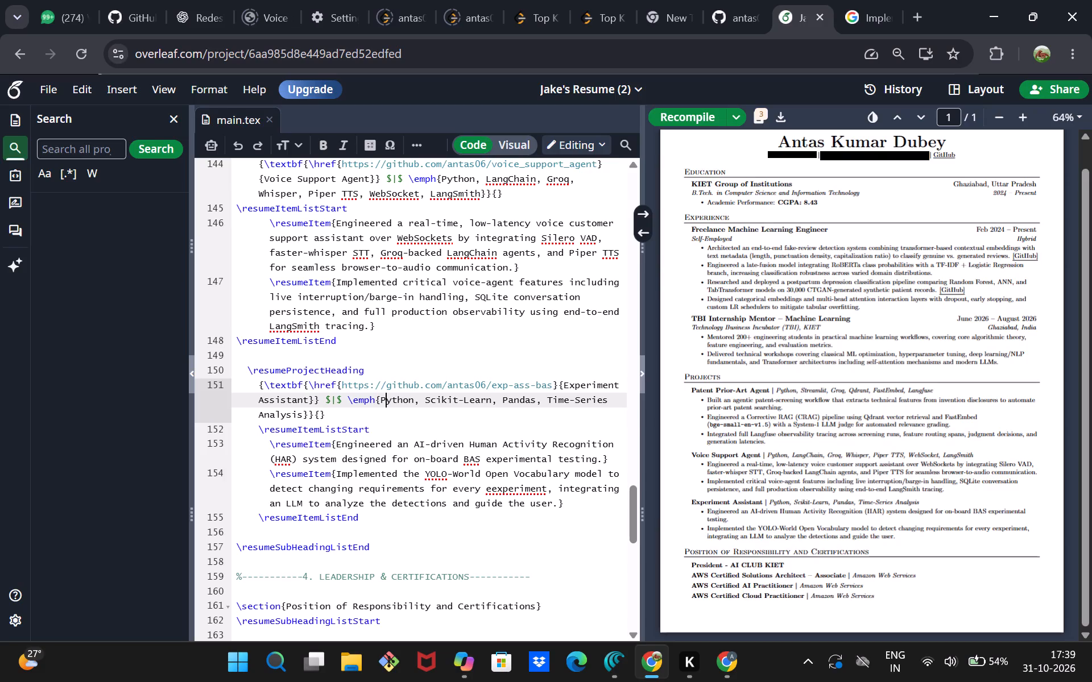
{"action": "left_click_drag", "start_coordinate": [490, 401], "coordinate": [427, 405]}
{"action": "type", "text": "YOLO"}
{"action": "type", "text": "-World"}
Replace Pandas with Groq in the Experiment Assistant project's technology list.
{"action": "key", "text": "Right"}
{"action": "key", "text": "Right"}
{"action": "key", "text": "Right"}
{"action": "key", "text": "Right"}
{"action": "key", "text": "Right"}
{"action": "key", "text": "Right"}
{"action": "key", "text": "Right"}
{"action": "key", "text": "Right"}
{"action": "key", "text": "Right"}
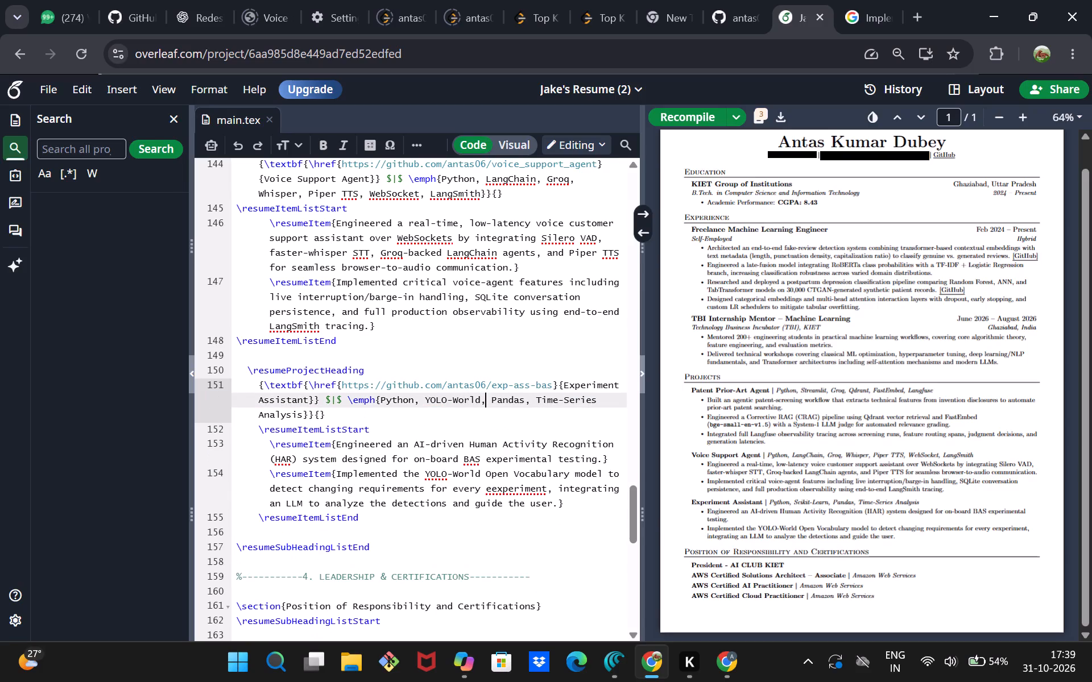
{"action": "key", "text": "Left"}
{"action": "key", "text": "BackSpace"}
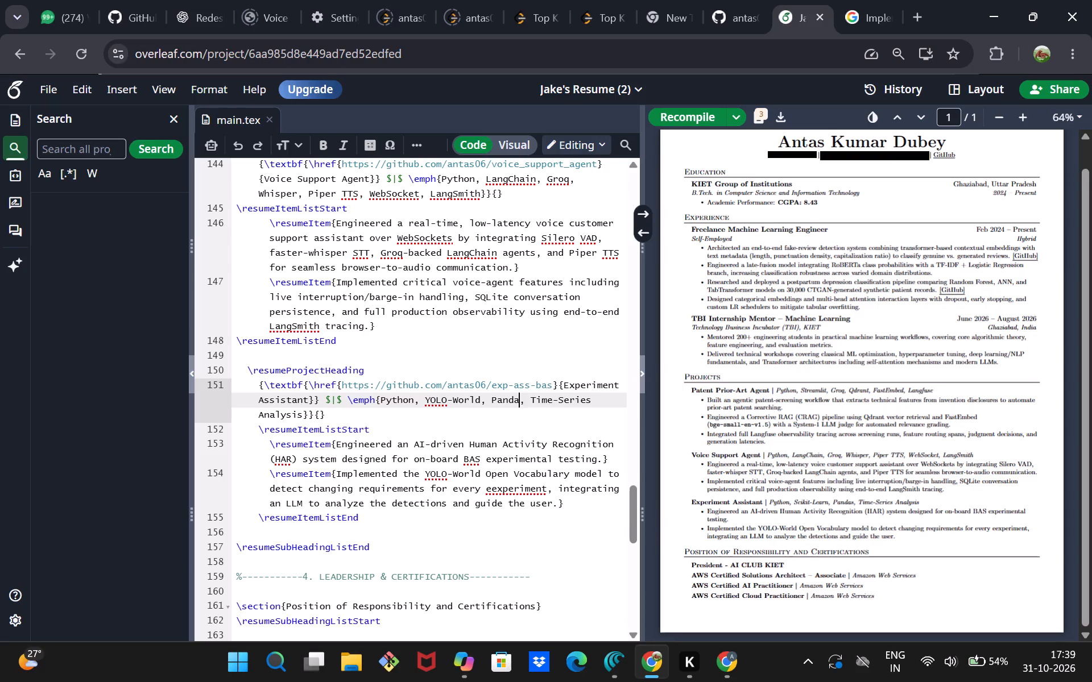
{"action": "key", "text": "BackSpace"}
{"action": "key", "text": "BackSpace"}
{"action": "key", "text": "BackSpace"}
{"action": "key", "text": "BackSpace"}
{"action": "key", "text": "BackSpace"}
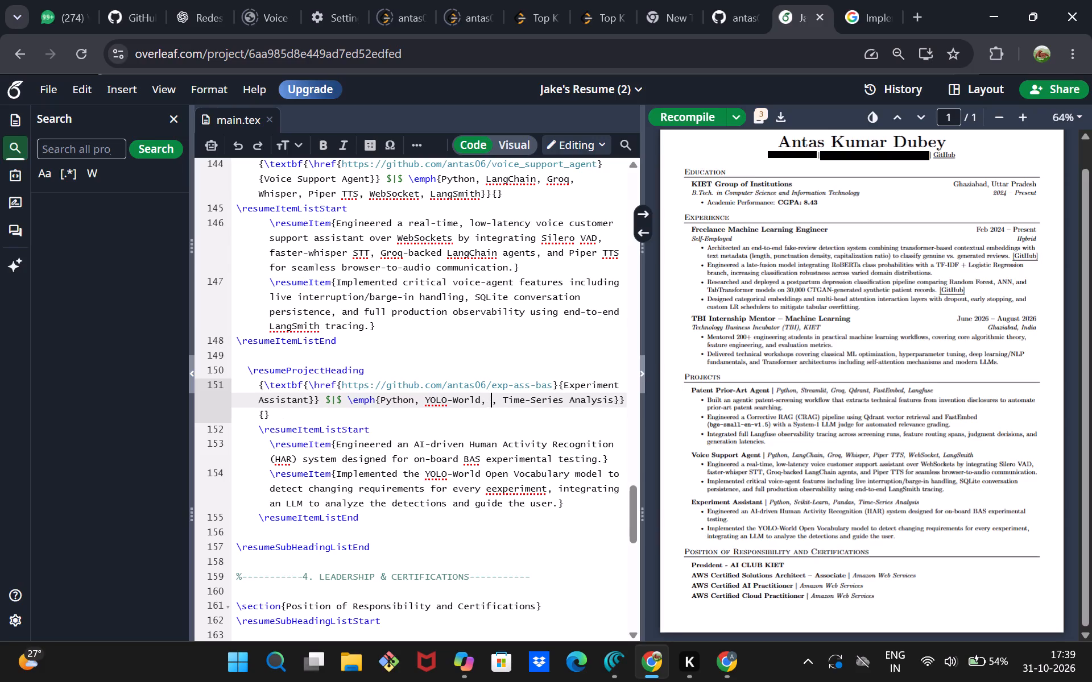
{"action": "type", "text": "Groq"}
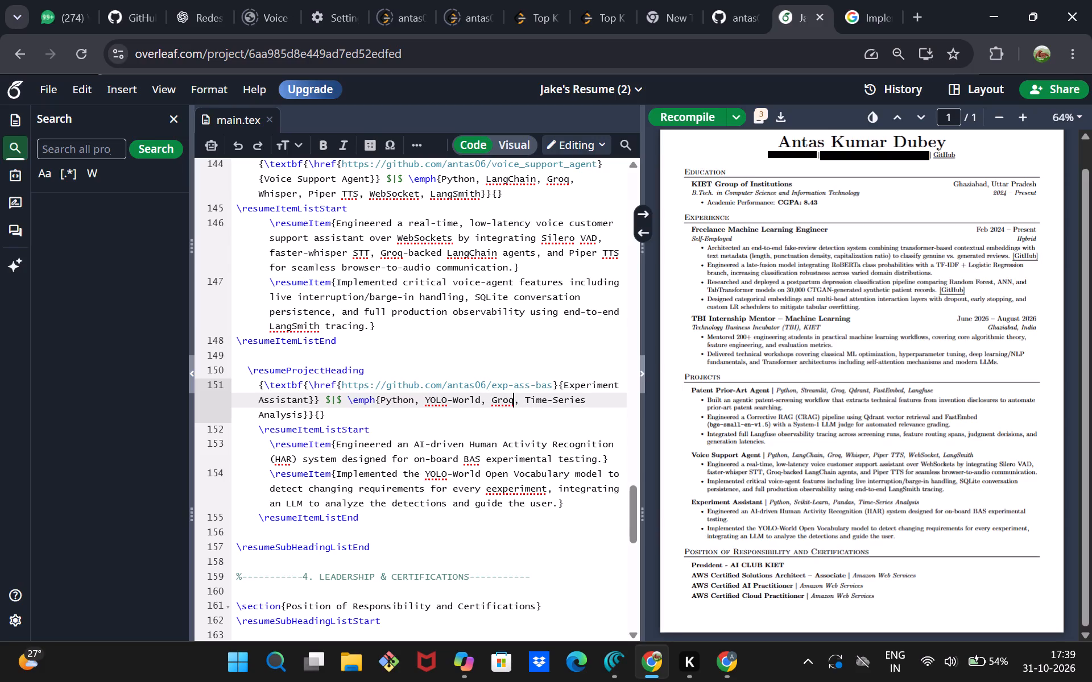
Delete Time-Series Analysis and the comma before it so the Experiment Assistant technology list ends with Groq.
{"action": "key", "text": "Down"}
{"action": "key", "text": "Left"}
{"action": "key", "text": "Left"}
{"action": "key", "text": "Left"}
{"action": "key", "text": "Left"}
{"action": "key", "text": "BackSpace"}
{"action": "key", "text": "BackSpace"}
{"action": "key", "text": "BackSpace"}
{"action": "key", "text": "BackSpace"}
{"action": "key", "text": "BackSpace"}
{"action": "key", "text": "BackSpace"}
{"action": "key", "text": "BackSpace"}
{"action": "key", "text": "BackSpace"}
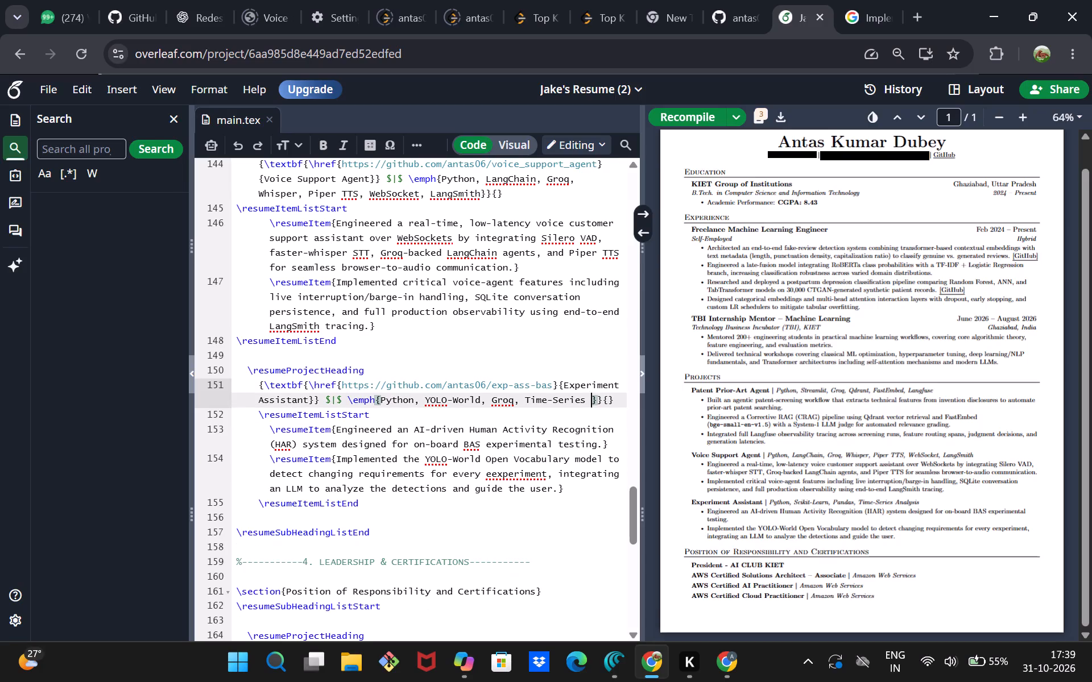
{"action": "key", "text": "BackSpace"}
{"action": "key", "text": "BackSpace"}
{"action": "key", "text": "BackSpace"}
{"action": "key", "text": "BackSpace"}
{"action": "key", "text": "BackSpace"}
{"action": "key", "text": "BackSpace"}
{"action": "key", "text": "BackSpace"}
{"action": "key", "text": "BackSpace"}
{"action": "key", "text": "BackSpace"}
{"action": "key", "text": "BackSpace"}
{"action": "key", "text": "BackSpace"}
{"action": "key", "text": "BackSpace"}
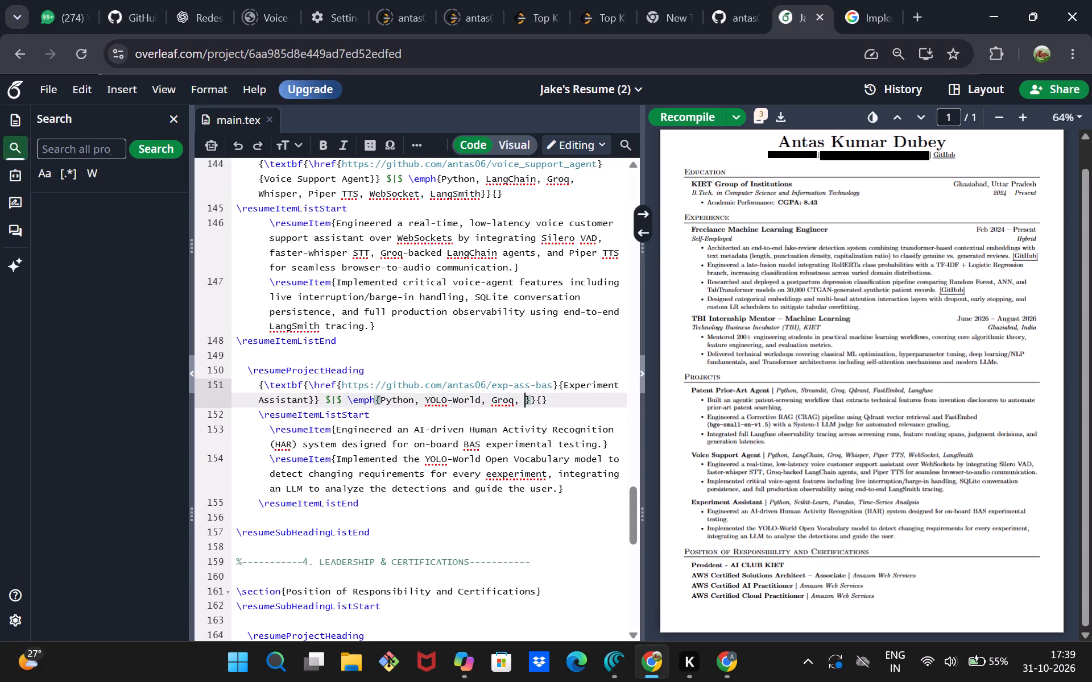
{"action": "key", "text": "BackSpace"}
{"action": "key", "text": "BackSpace"}
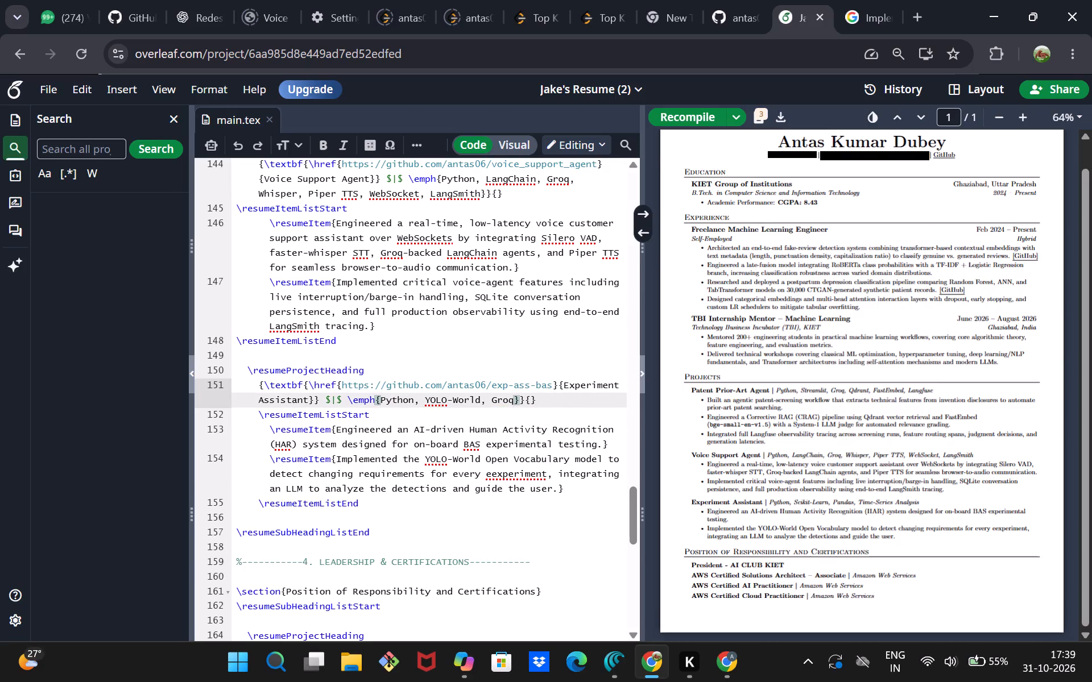
Recompile the resume to refresh the PDF preview with the edited Experiment Assistant technologies.
{"action": "left_click", "coordinate": [669, 124]}
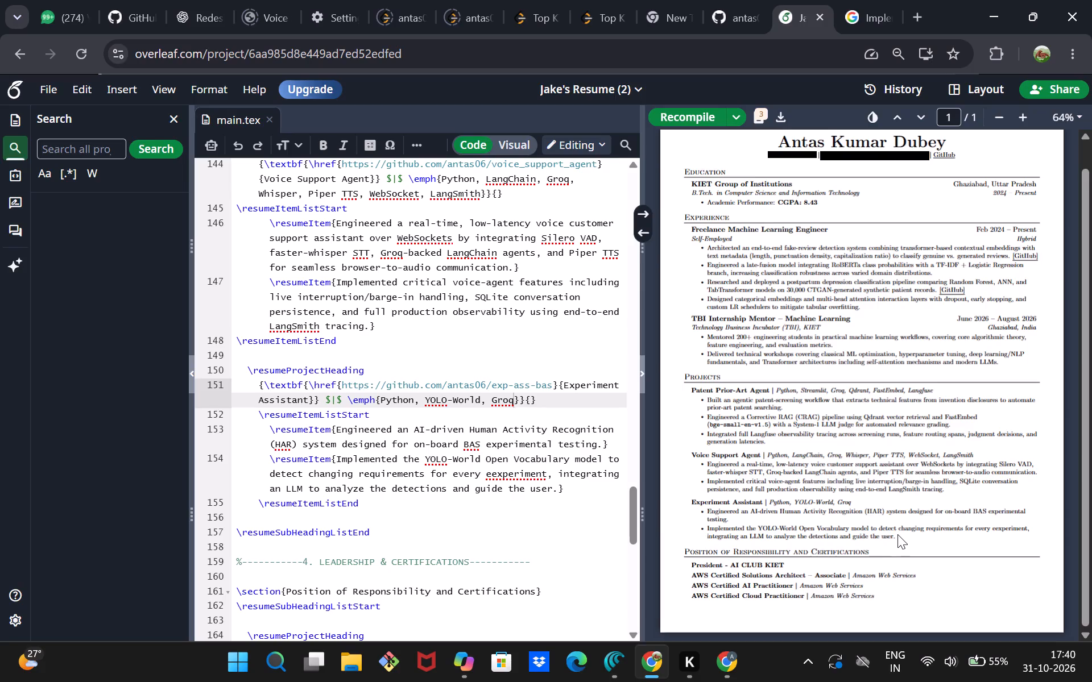
Check the whole recompiled resume page in the PDF preview, including the Projects and Certifications entries.
{"action": "scroll", "coordinate": [894, 382], "scroll_direction": "down", "scroll_amount": 4}
{"action": "scroll", "coordinate": [809, 389], "scroll_direction": "up", "scroll_amount": 1}
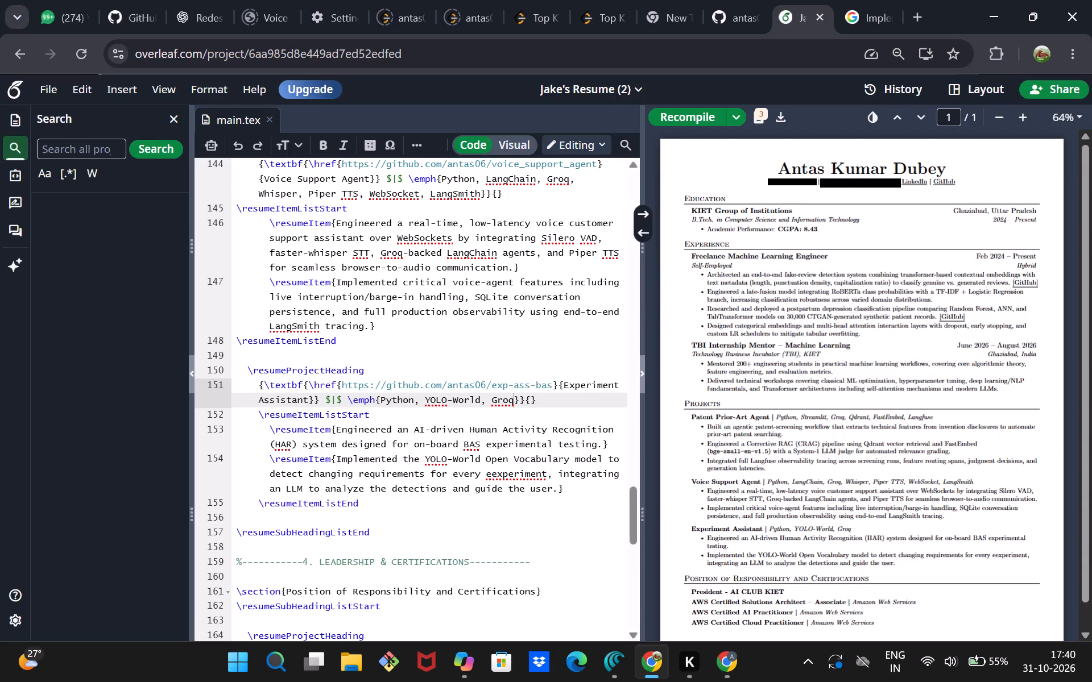
{"action": "scroll", "coordinate": [726, 285], "scroll_direction": "down", "scroll_amount": 1}
{"action": "scroll", "coordinate": [727, 284], "scroll_direction": "up", "scroll_amount": 5}
{"action": "scroll", "coordinate": [727, 283], "scroll_direction": "down", "scroll_amount": 10}
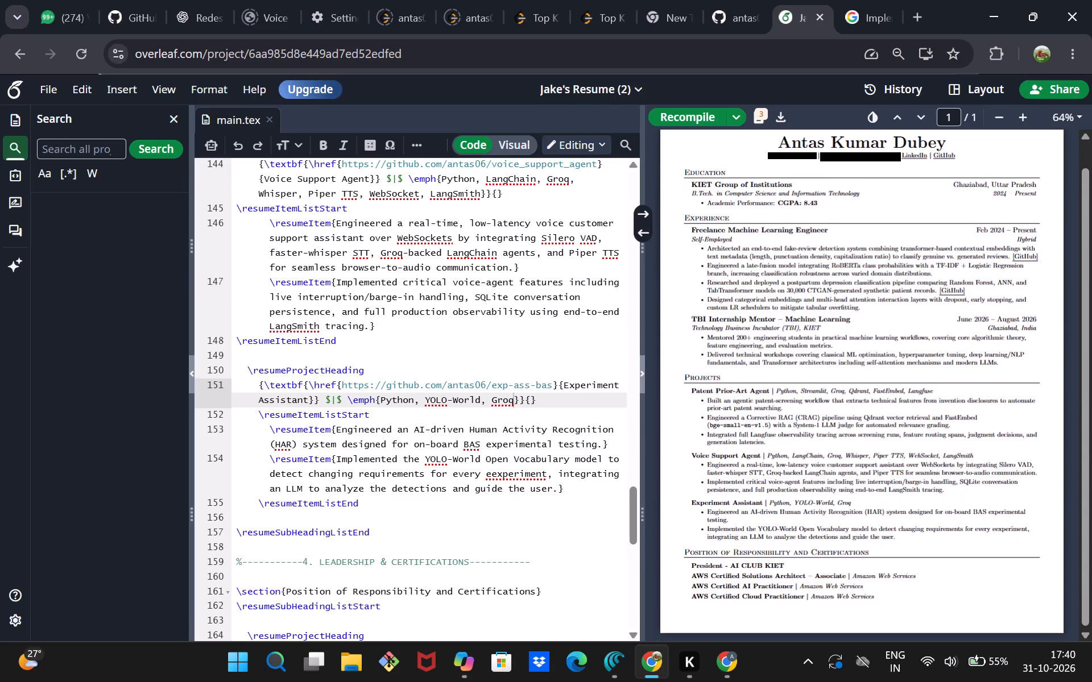
{"action": "scroll", "coordinate": [891, 596], "scroll_direction": "up", "scroll_amount": 5}
{"action": "scroll", "coordinate": [891, 596], "scroll_direction": "down", "scroll_amount": 5}
{"action": "scroll", "coordinate": [891, 596], "scroll_direction": "up", "scroll_amount": 5}
{"action": "scroll", "coordinate": [891, 596], "scroll_direction": "down", "scroll_amount": 5}
{"action": "scroll", "coordinate": [891, 596], "scroll_direction": "up", "scroll_amount": 5}
{"action": "scroll", "coordinate": [891, 596], "scroll_direction": "down", "scroll_amount": 6}
{"action": "scroll", "coordinate": [891, 596], "scroll_direction": "up", "scroll_amount": 6}
{"action": "scroll", "coordinate": [891, 596], "scroll_direction": "down", "scroll_amount": 5}
{"action": "scroll", "coordinate": [891, 596], "scroll_direction": "up", "scroll_amount": 5}
{"action": "scroll", "coordinate": [891, 596], "scroll_direction": "down", "scroll_amount": 5}
{"action": "scroll", "coordinate": [891, 596], "scroll_direction": "up", "scroll_amount": 5}
{"action": "scroll", "coordinate": [891, 596], "scroll_direction": "down", "scroll_amount": 6}
{"action": "scroll", "coordinate": [891, 596], "scroll_direction": "up", "scroll_amount": 6}
{"action": "scroll", "coordinate": [891, 596], "scroll_direction": "down", "scroll_amount": 6}
{"action": "scroll", "coordinate": [891, 596], "scroll_direction": "up", "scroll_amount": 6}
{"action": "scroll", "coordinate": [891, 596], "scroll_direction": "down", "scroll_amount": 6}
{"action": "scroll", "coordinate": [891, 596], "scroll_direction": "up", "scroll_amount": 6}
{"action": "scroll", "coordinate": [891, 596], "scroll_direction": "down", "scroll_amount": 6}
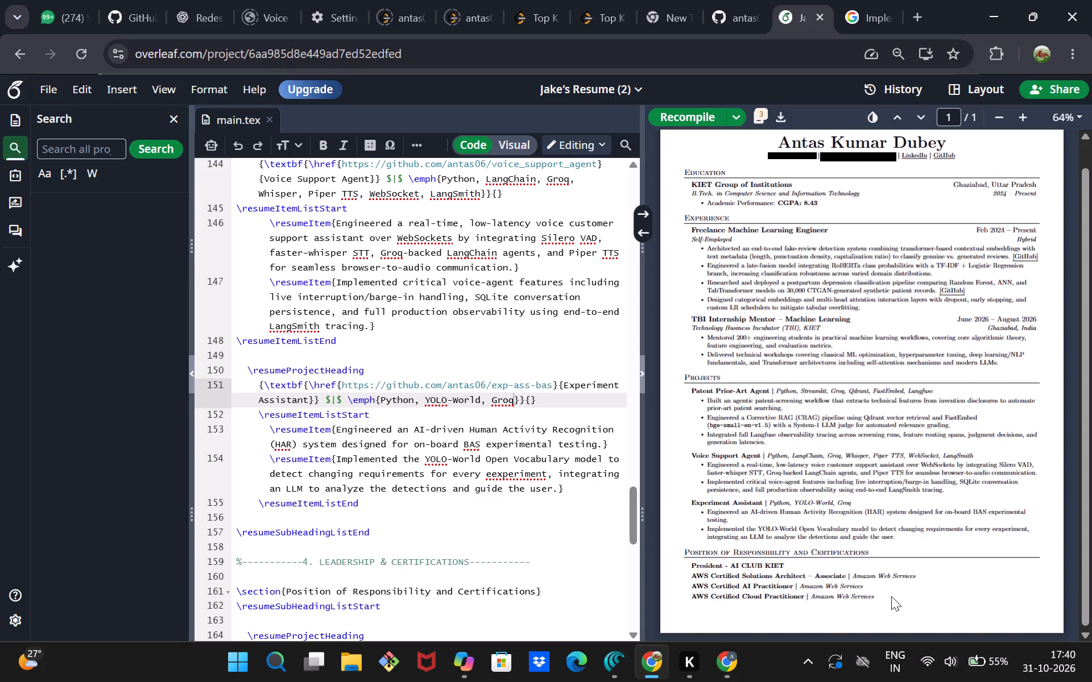
{"action": "scroll", "coordinate": [891, 596], "scroll_direction": "up", "scroll_amount": 6}
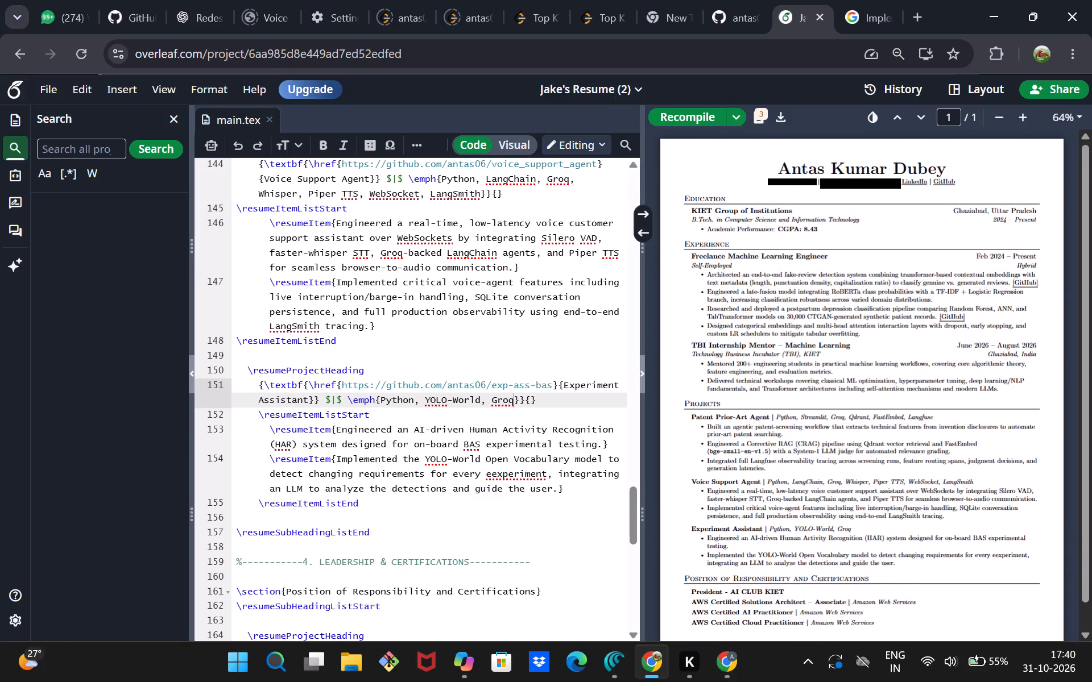
Download the compiled resume as a PDF.
{"action": "left_click", "coordinate": [782, 117]}
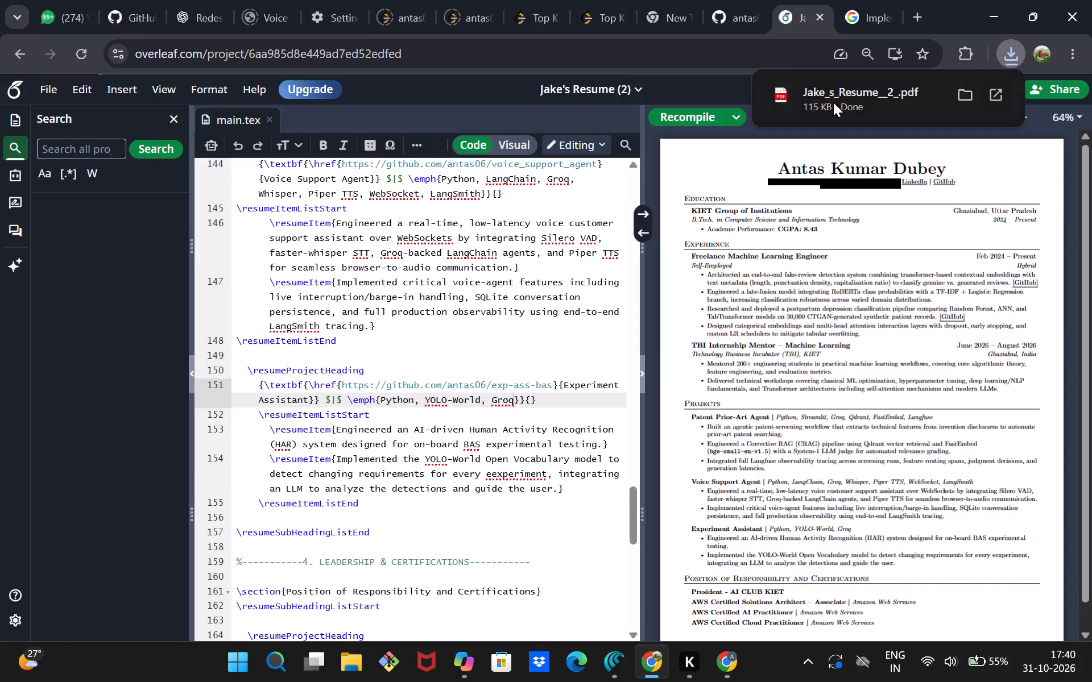
Open the downloaded Jake_s_Resume__2_.pdf in the browser's PDF viewer.
{"action": "double_click", "coordinate": [862, 104]}
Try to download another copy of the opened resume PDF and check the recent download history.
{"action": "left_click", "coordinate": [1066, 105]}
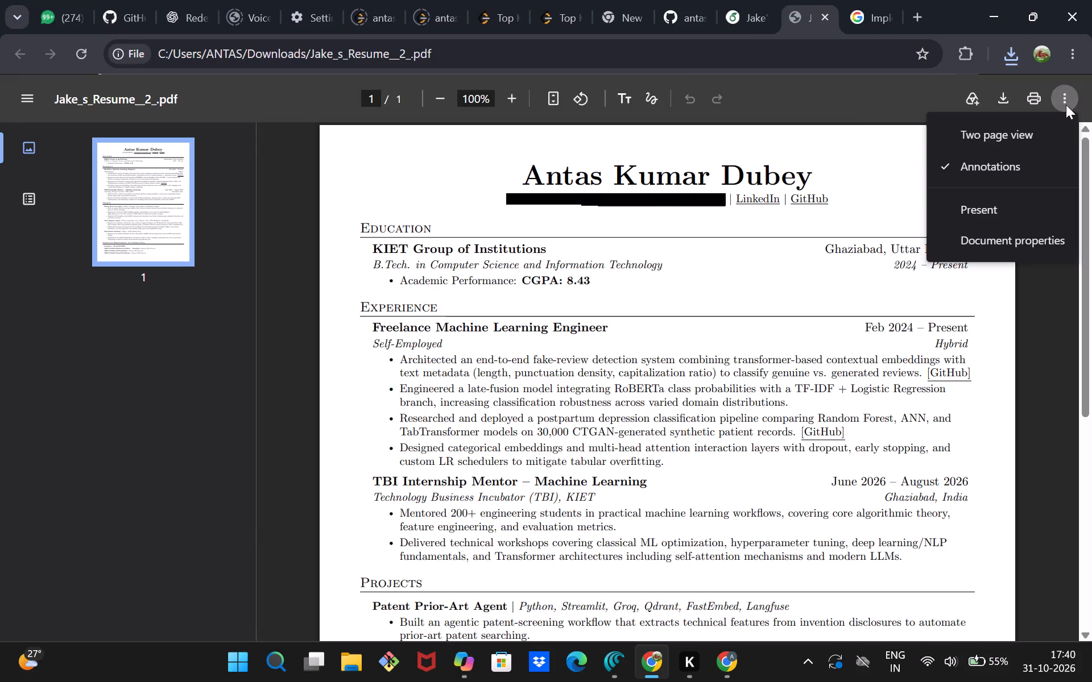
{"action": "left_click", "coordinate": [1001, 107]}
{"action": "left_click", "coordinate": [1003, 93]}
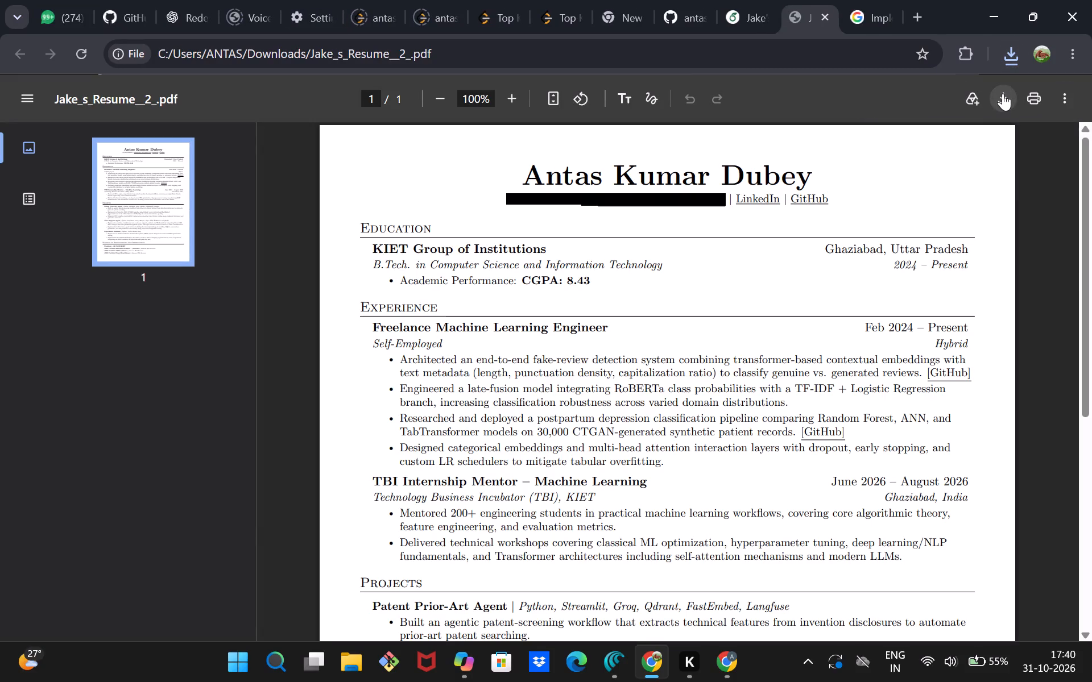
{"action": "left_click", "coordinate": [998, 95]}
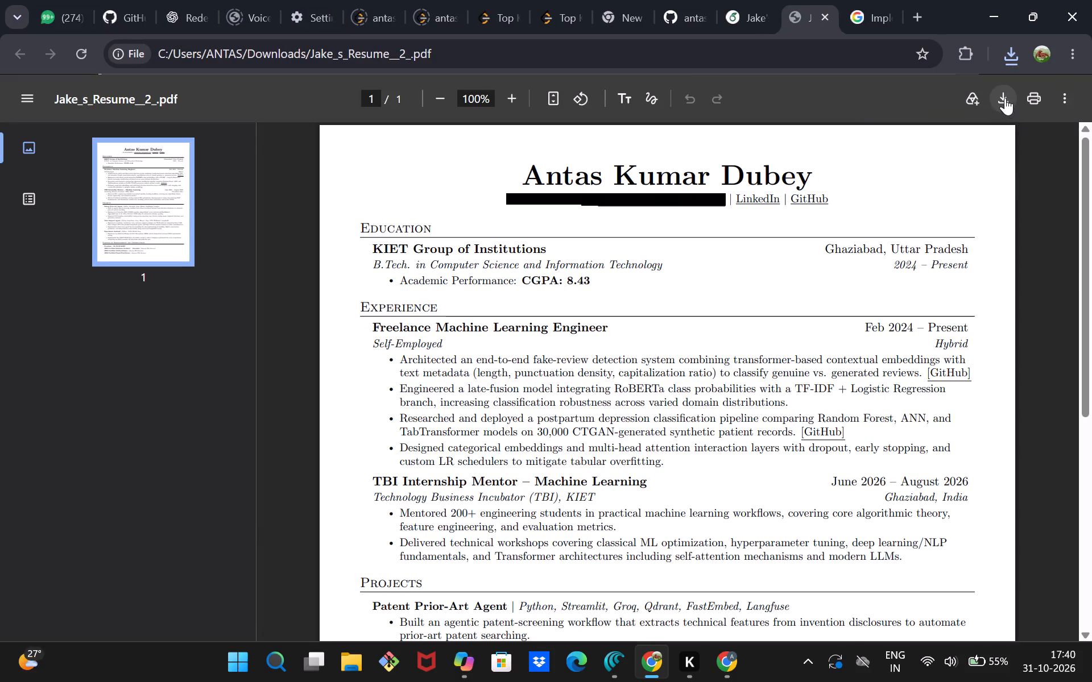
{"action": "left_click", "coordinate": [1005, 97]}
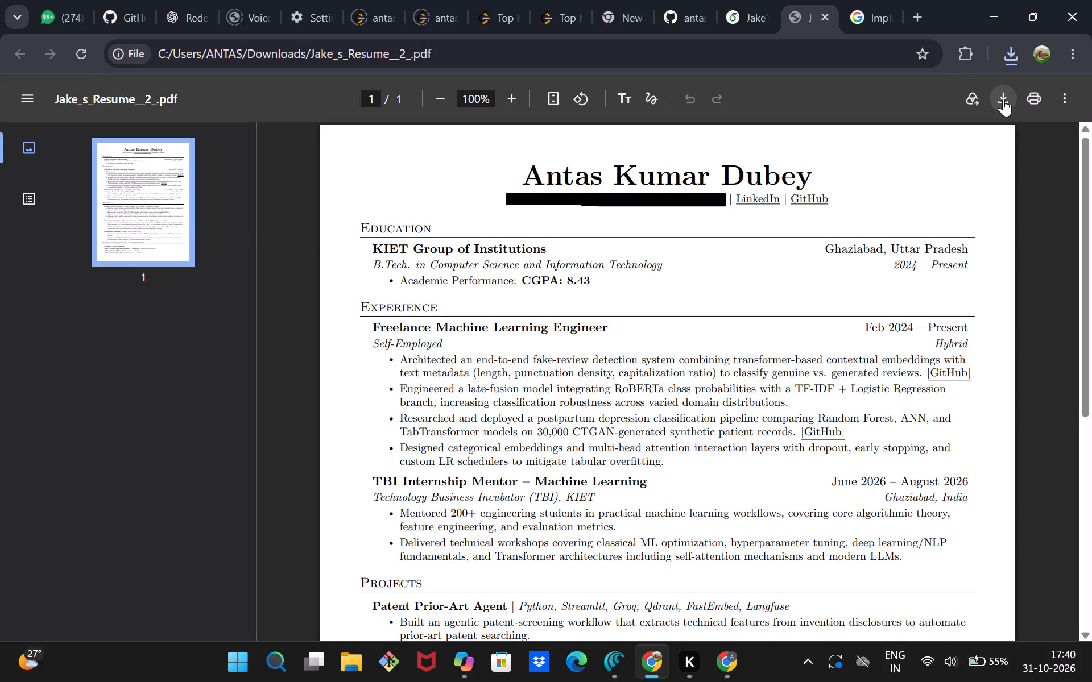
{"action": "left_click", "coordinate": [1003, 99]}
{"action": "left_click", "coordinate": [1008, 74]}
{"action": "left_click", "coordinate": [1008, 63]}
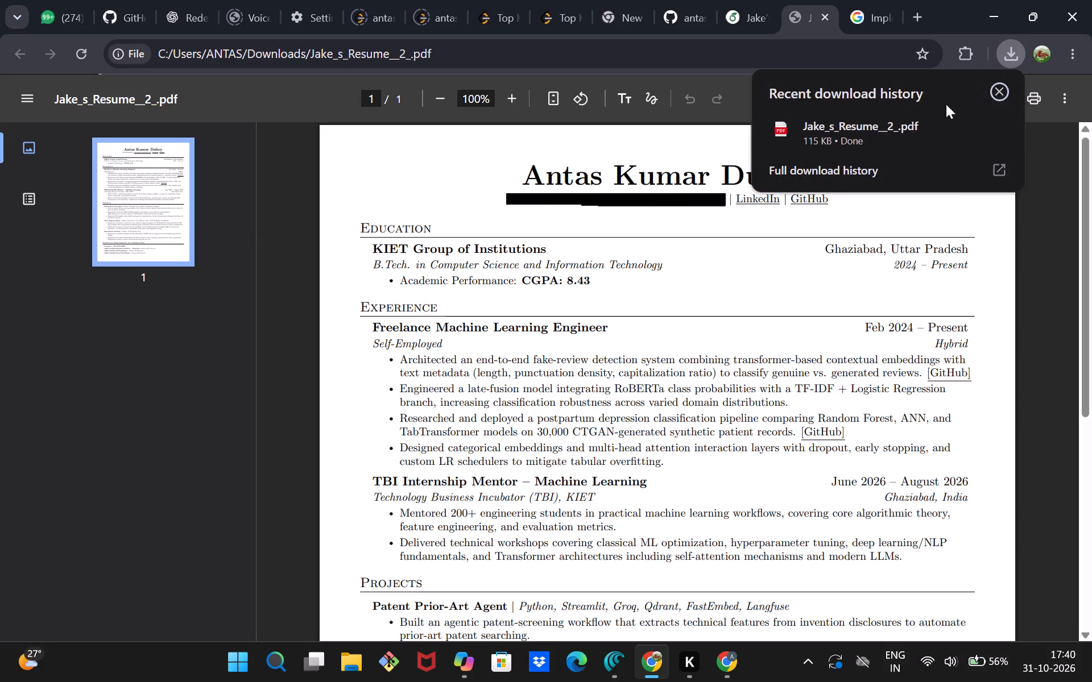
Switch to File Explorer, open the Downloads folder in a maximized window and select the Jake_s_Resume__2_ PDF.
{"action": "left_click", "coordinate": [357, 671]}
{"action": "double_click", "coordinate": [672, 244]}
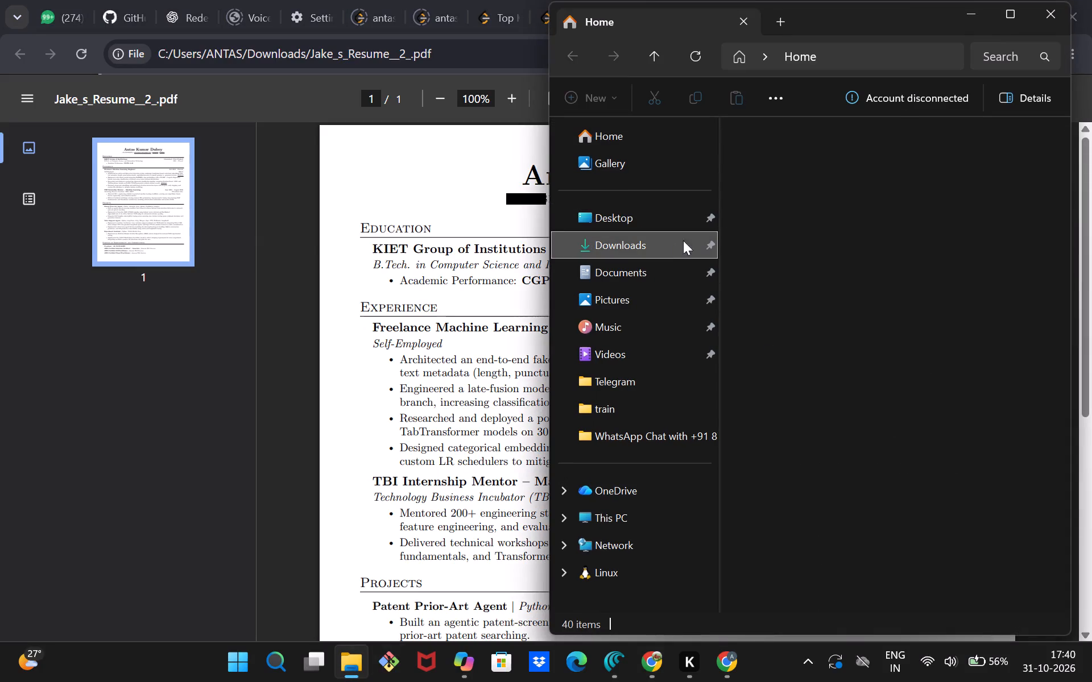
{"action": "left_click", "coordinate": [997, 25]}
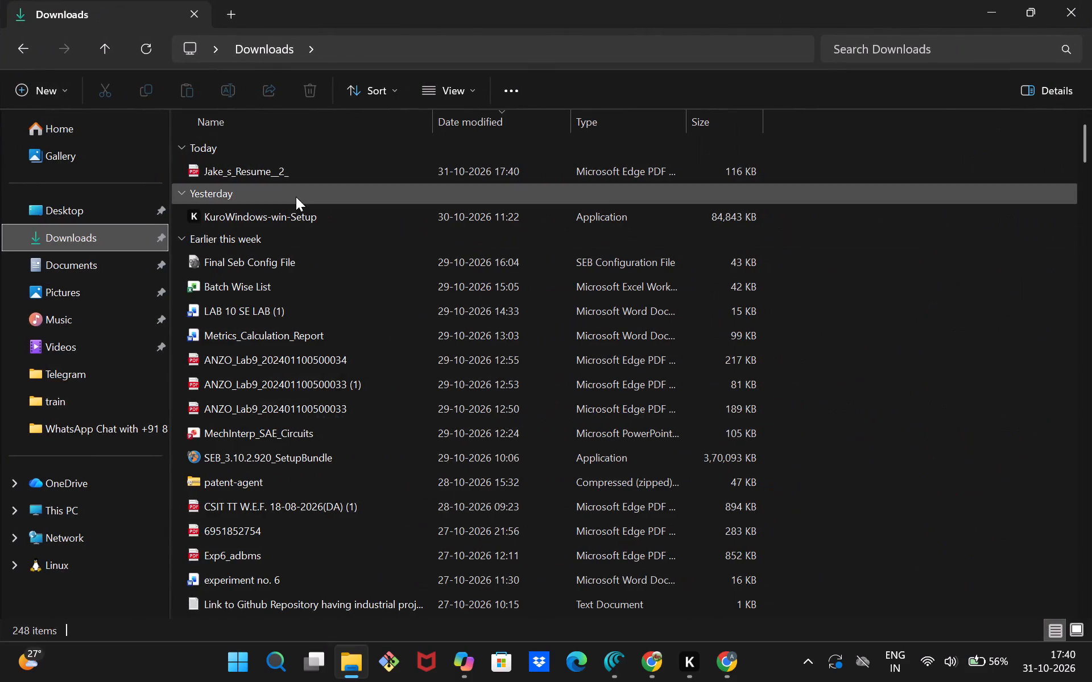
{"action": "right_click", "coordinate": [293, 169]}
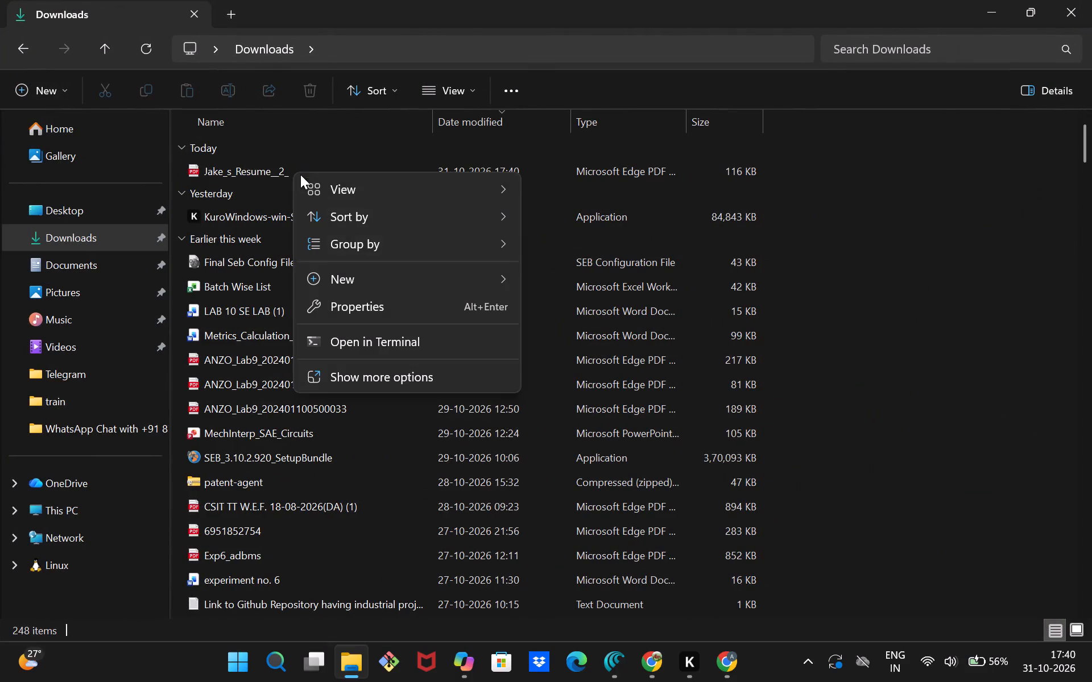
{"action": "left_click", "coordinate": [1003, 293]}
{"action": "left_click", "coordinate": [304, 170]}
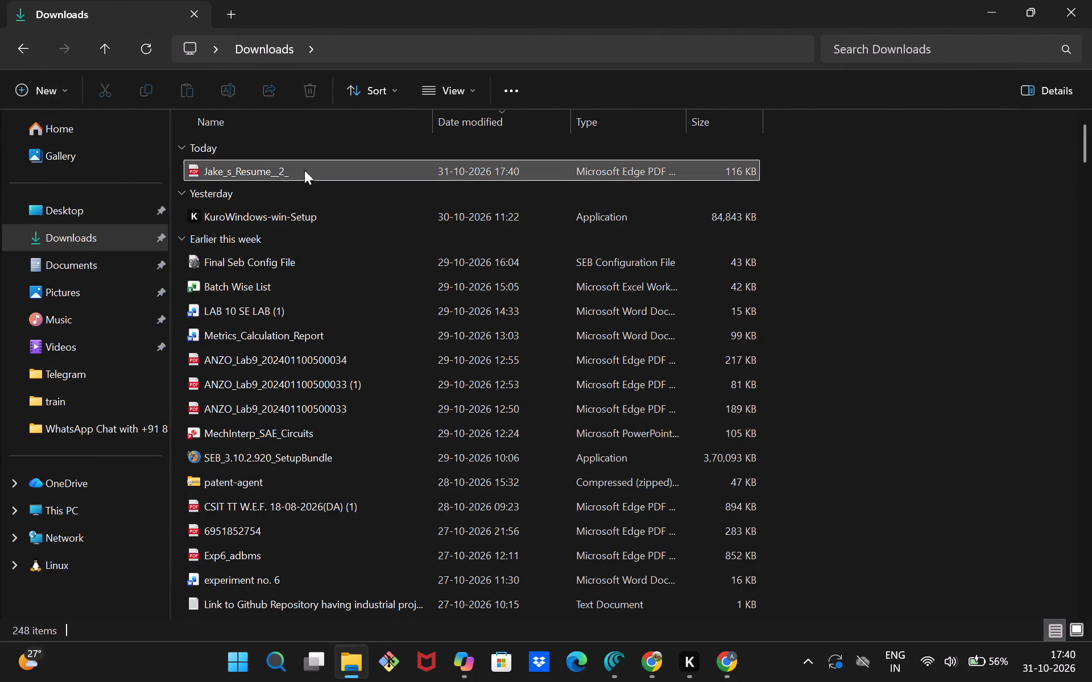
Open the Jake_s_Resume__2_ PDF from the Downloads folder for a quick look and close the viewer again.
{"action": "left_click", "coordinate": [304, 170]}
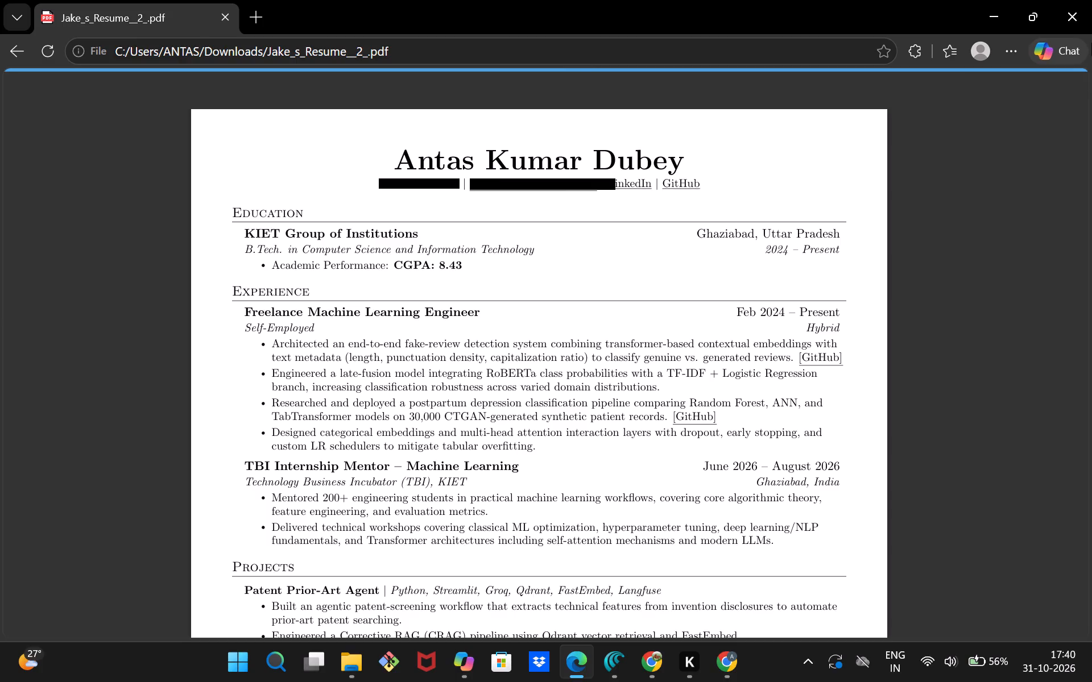
{"action": "left_click", "coordinate": [1091, 0]}
Rename the Jake_s_Resume__2_ PDF in the Downloads folder as Antas_resume_311026.
{"action": "right_click", "coordinate": [243, 167]}
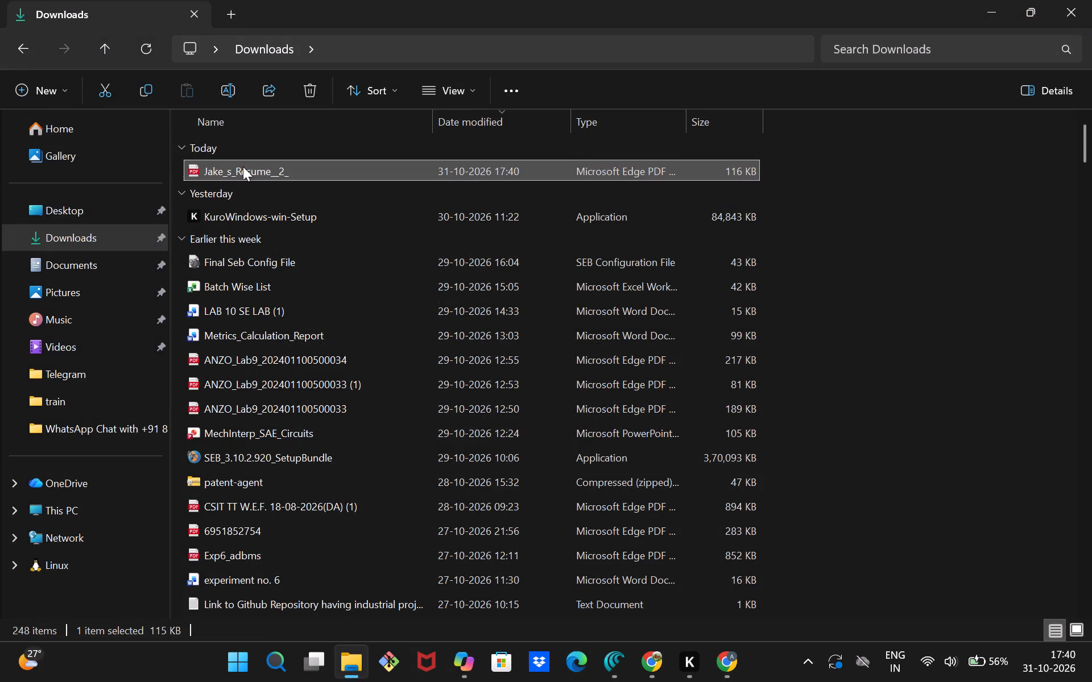
{"action": "left_click", "coordinate": [396, 137]}
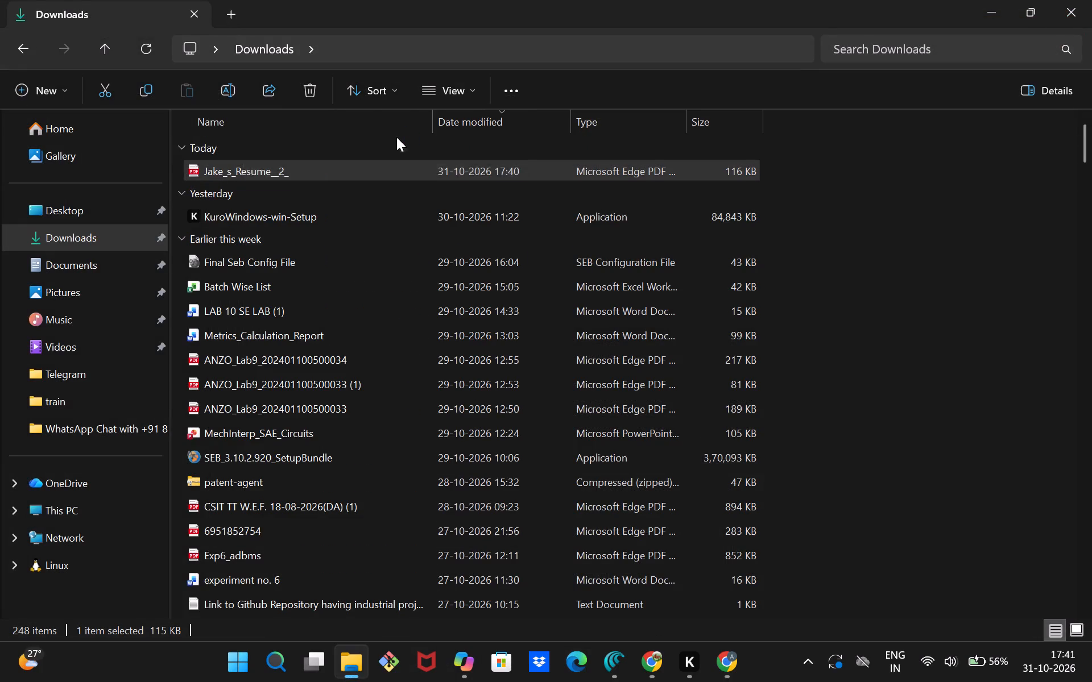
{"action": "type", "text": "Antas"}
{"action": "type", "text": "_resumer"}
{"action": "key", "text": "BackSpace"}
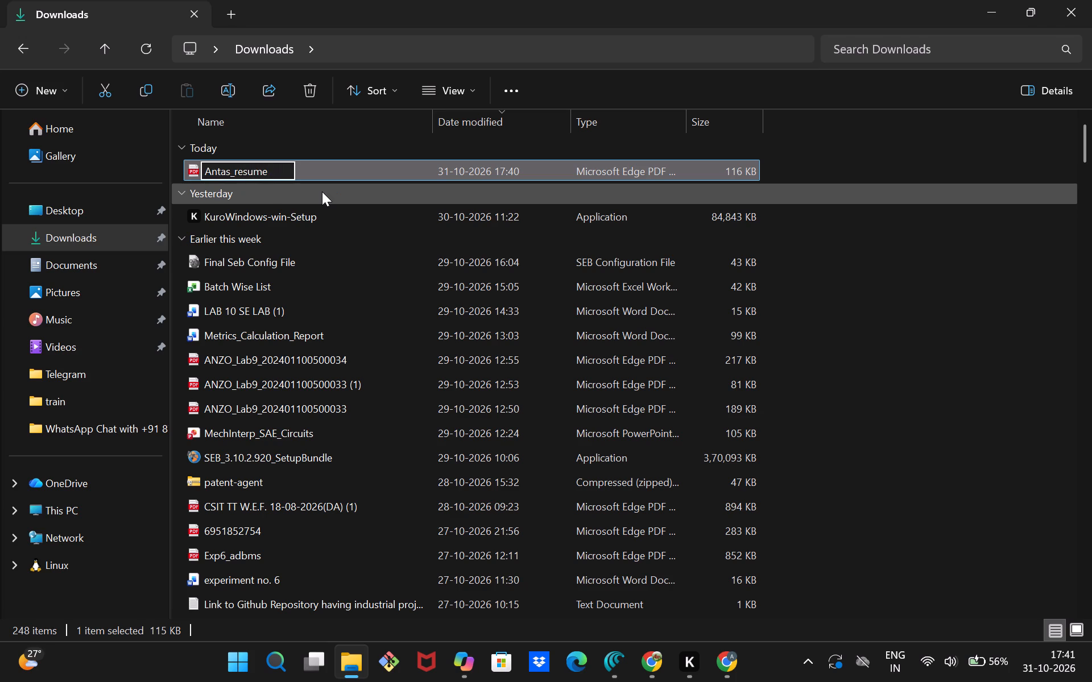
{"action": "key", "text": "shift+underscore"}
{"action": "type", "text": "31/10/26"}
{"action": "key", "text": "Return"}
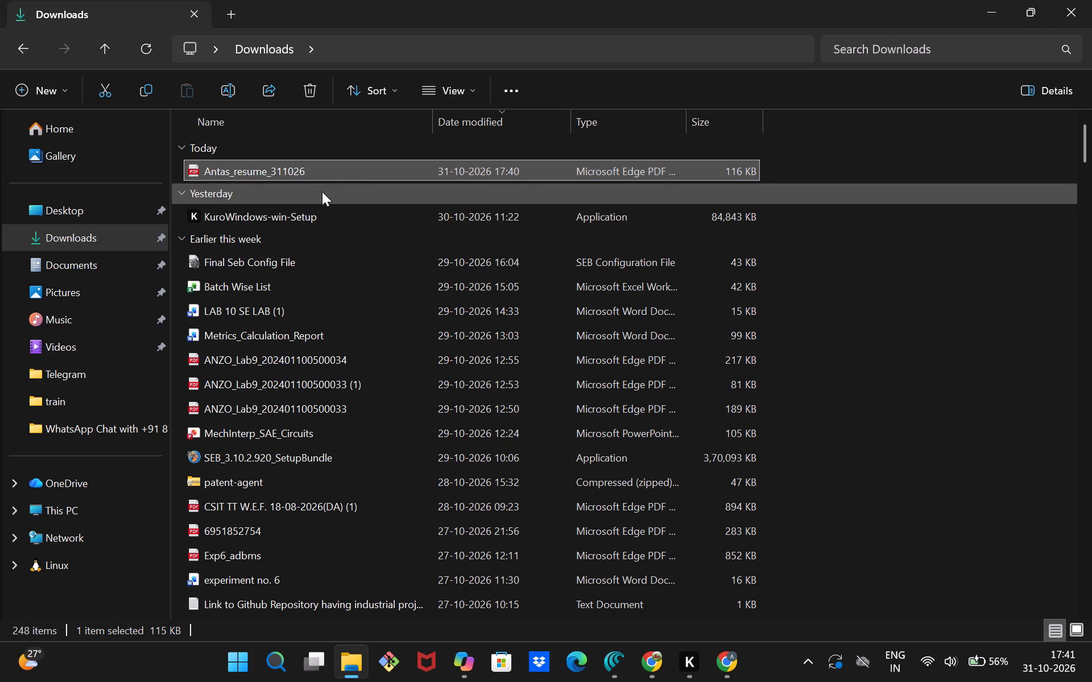